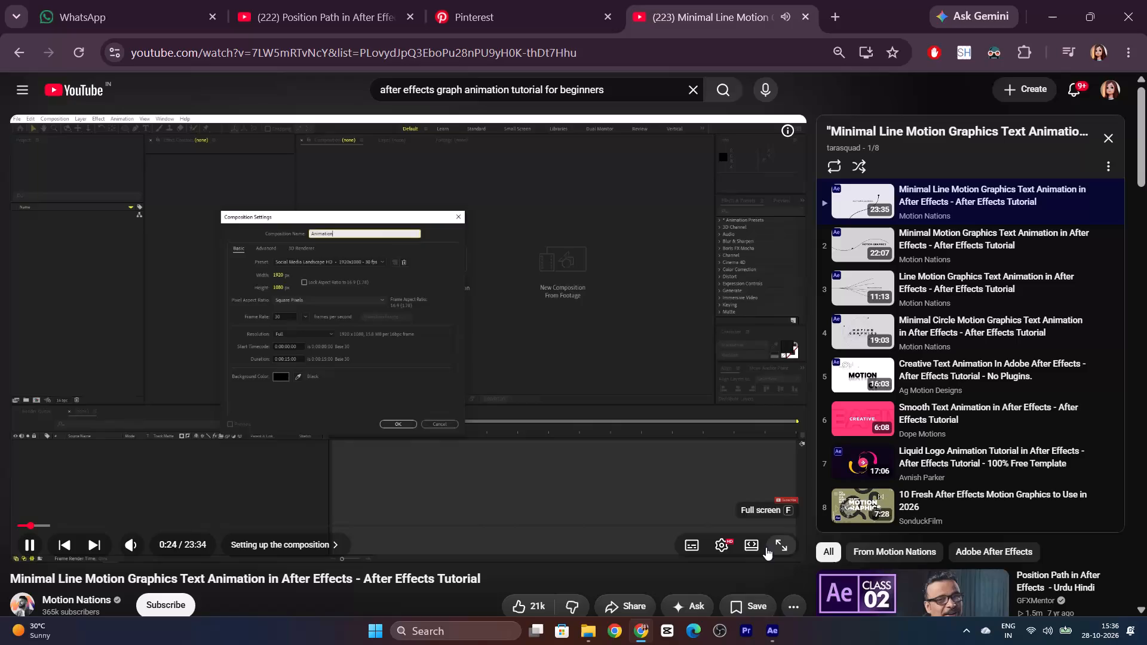
Set the playback quality of the Minimal Line Motion Graphics tutorial video to 1080p60 HD.
click(729, 547)
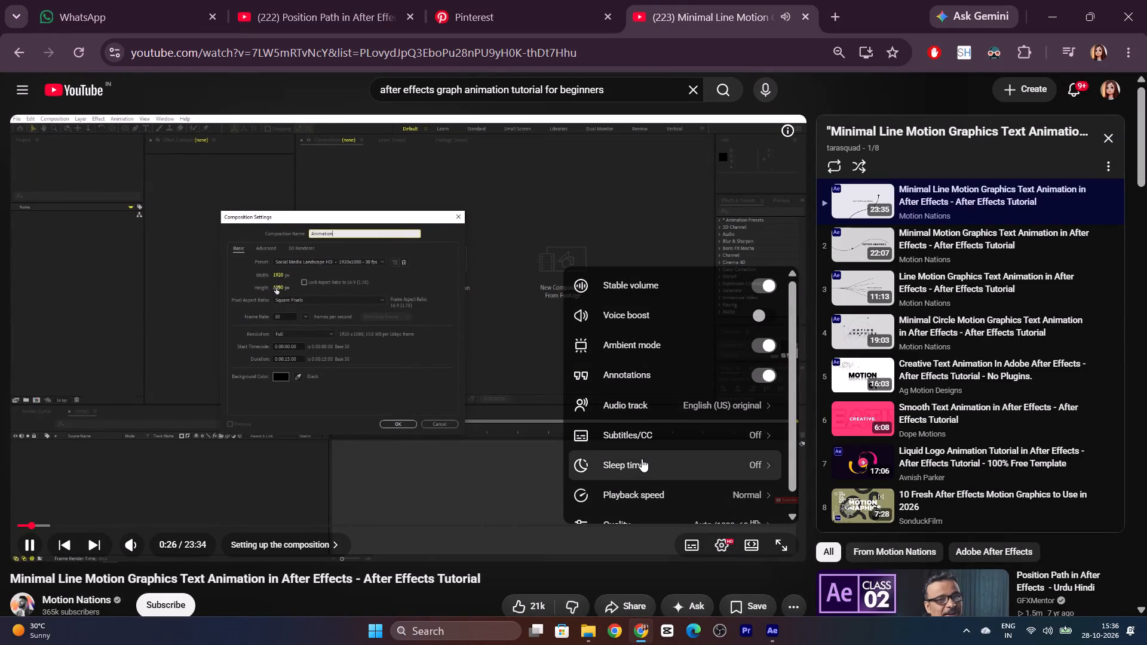
scroll(643, 457, down, 1)
click(642, 498)
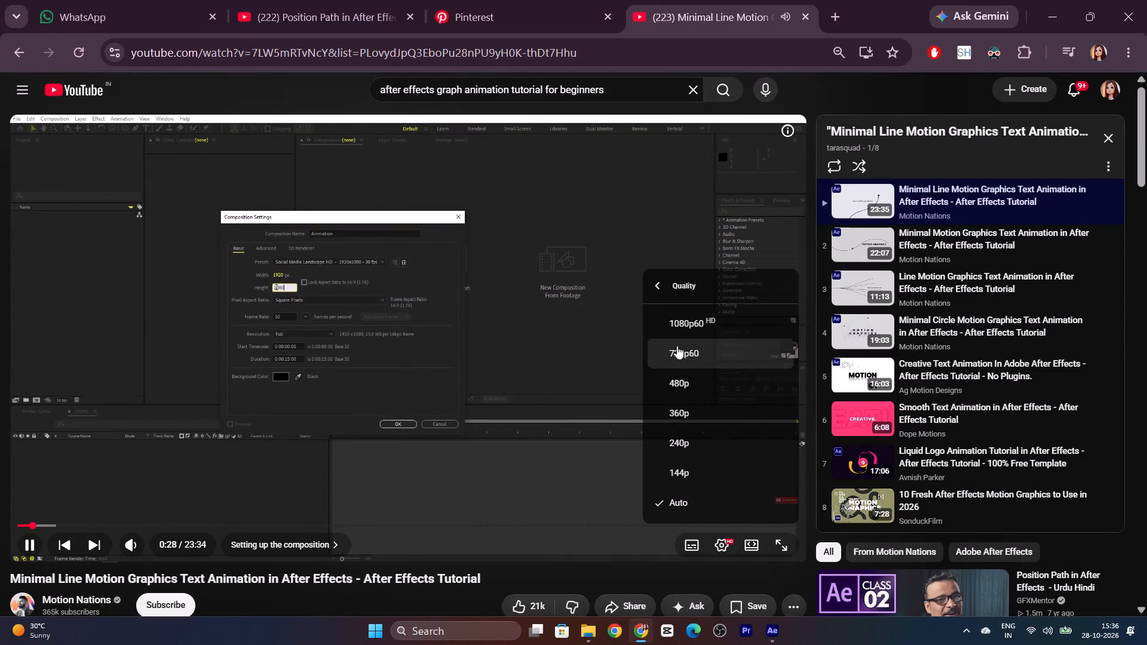
click(694, 324)
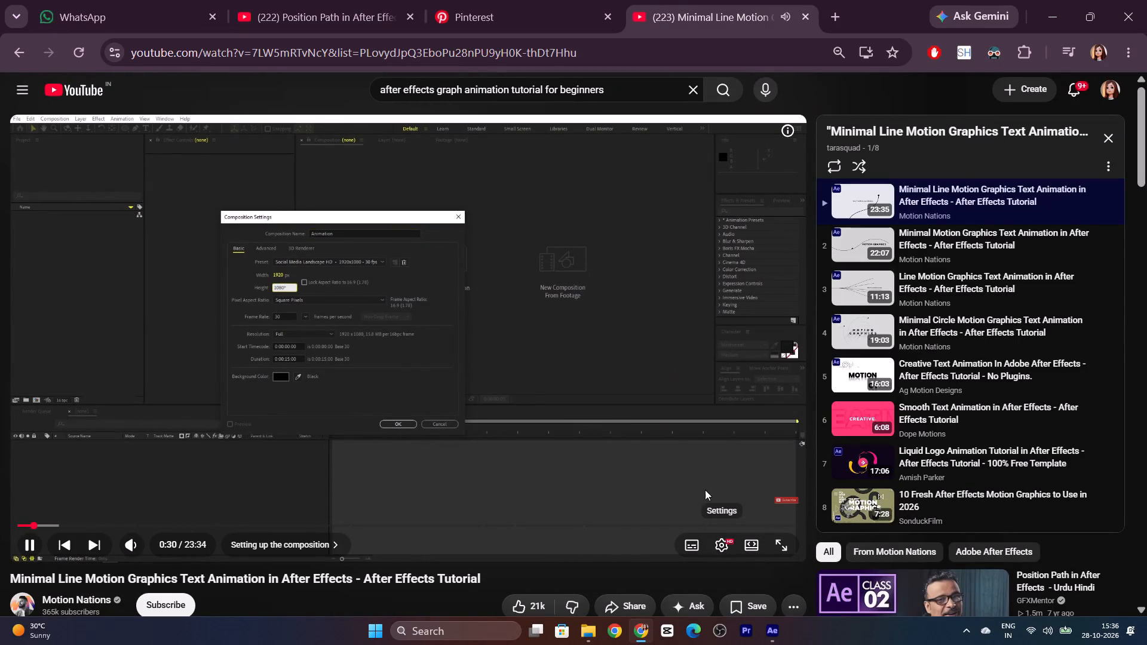
Show the tutorial video in full screen and rewind it to about 0:15 to watch from near the beginning.
click(787, 548)
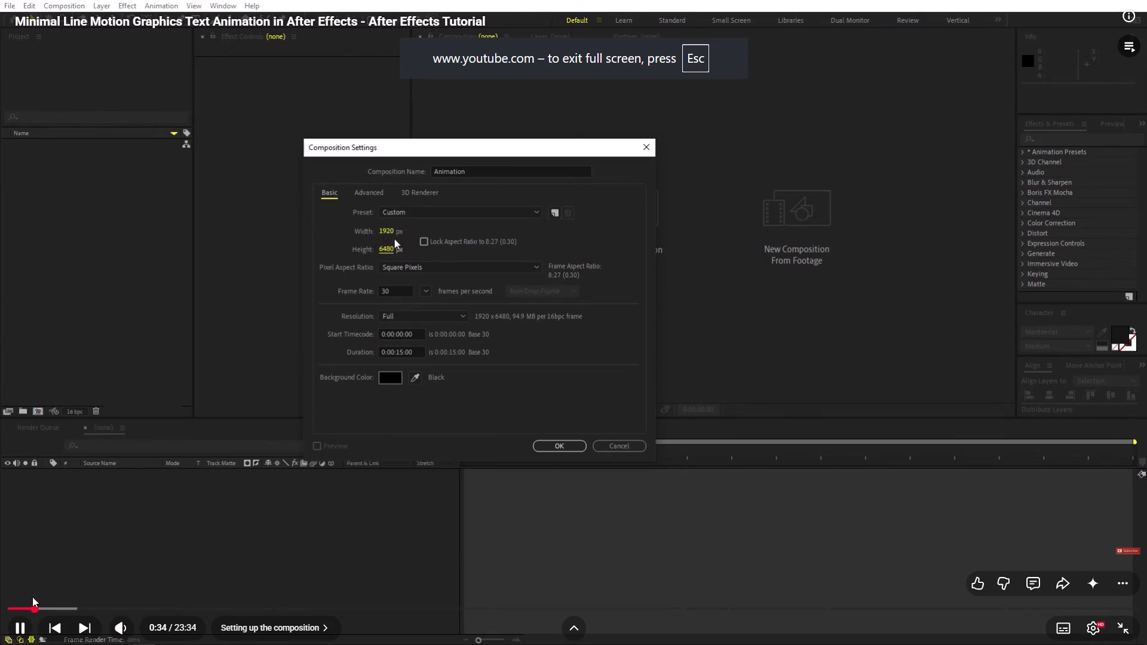
click(19, 610)
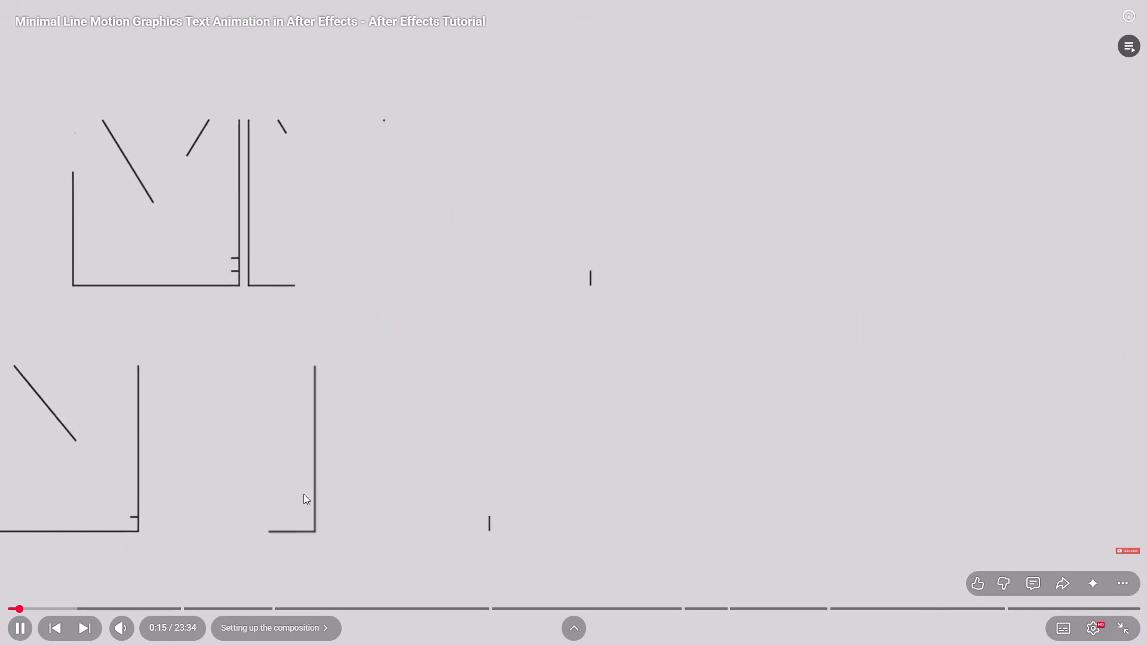
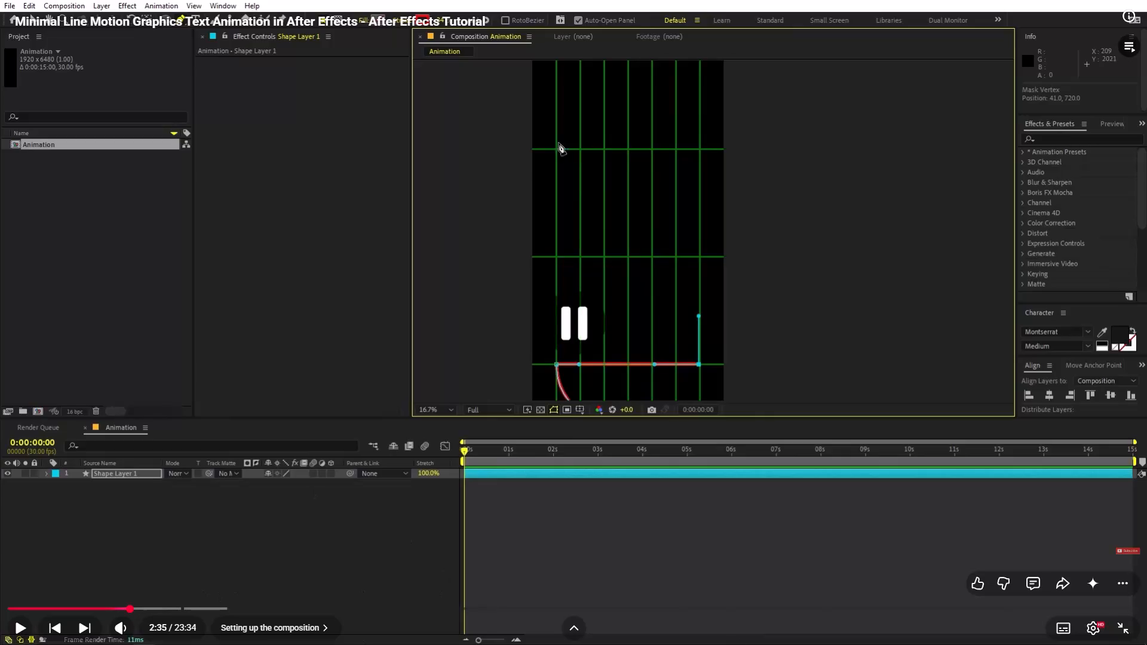
Switch to After Effects and start a new composition named animation.
key(alt+Tab)
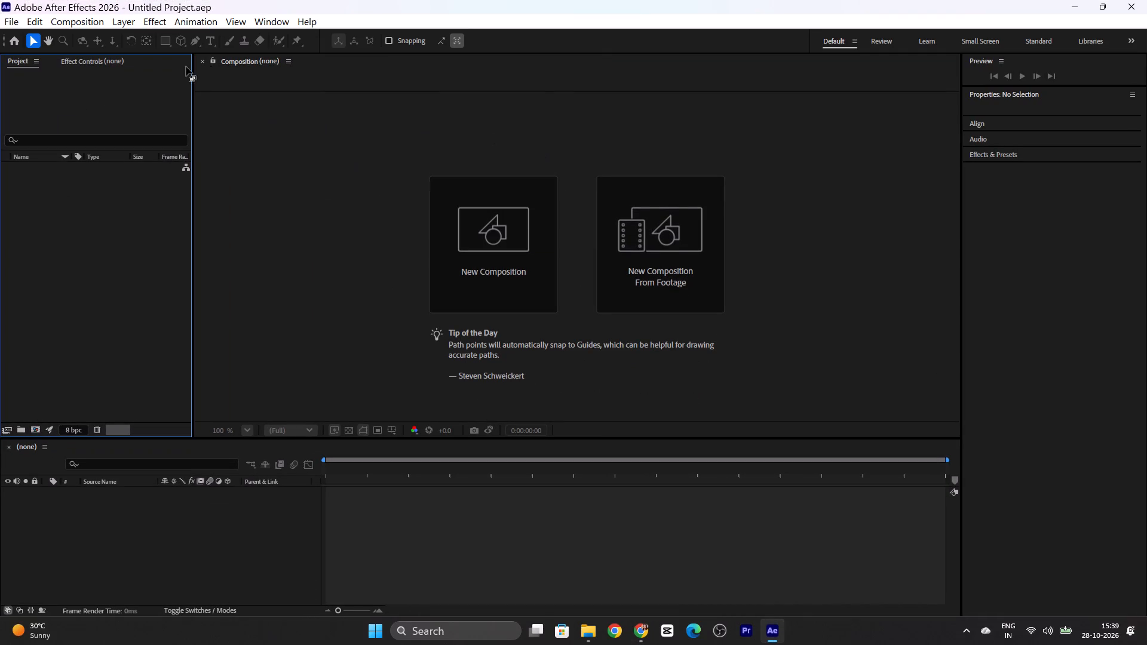
click(59, 16)
click(85, 32)
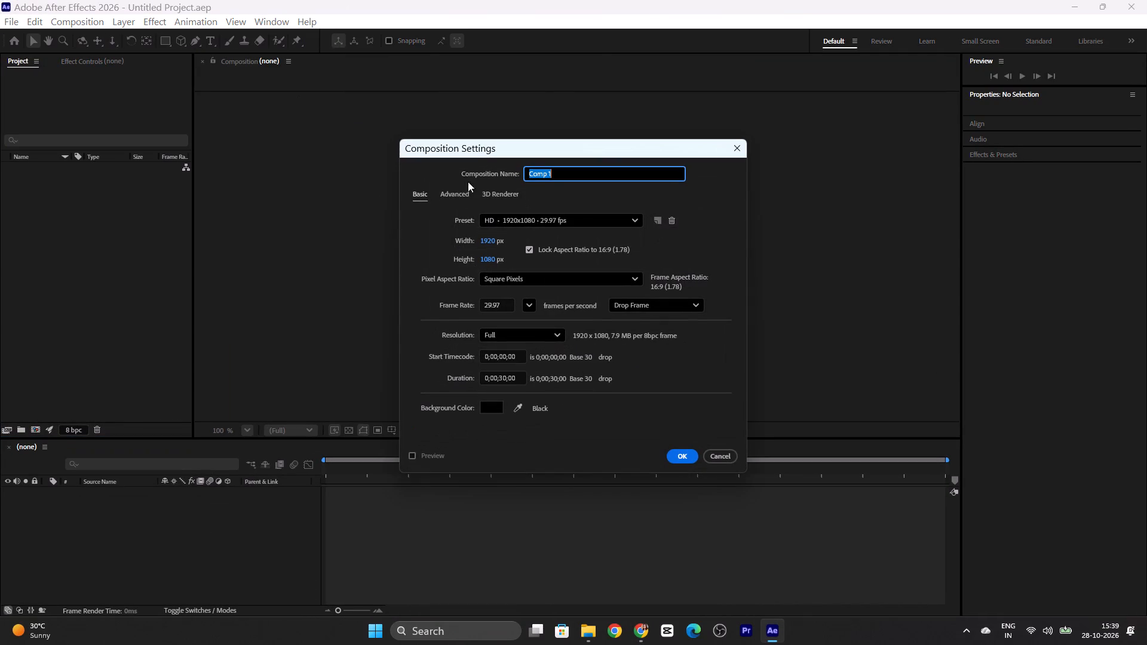
drag(562, 173, 508, 173)
text(animation)
key(space)
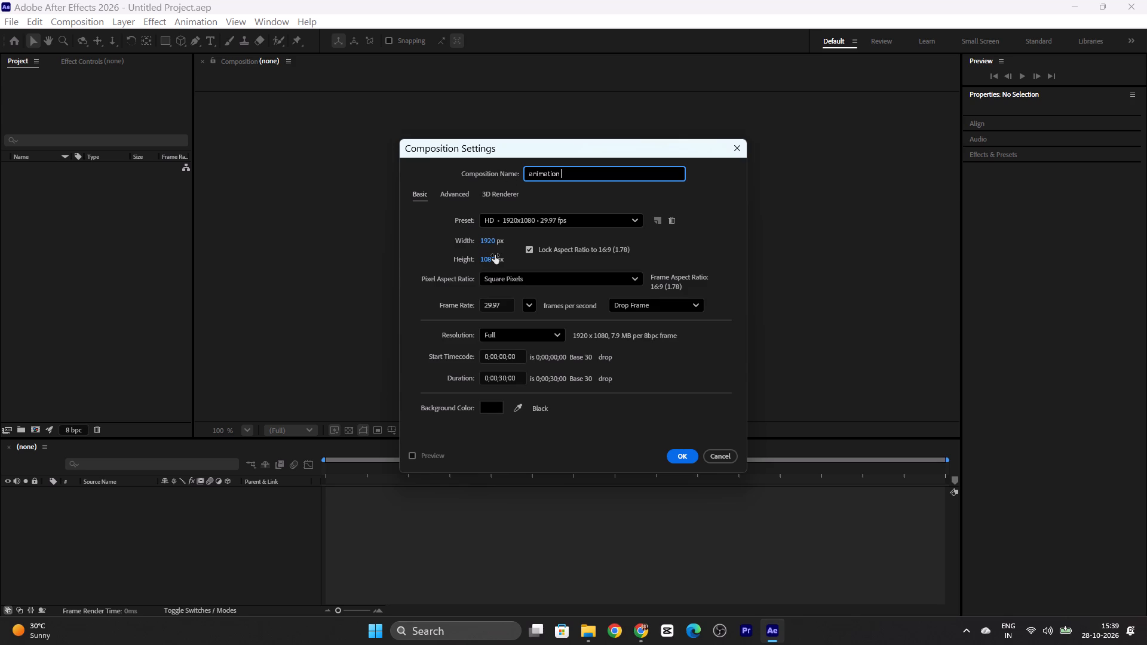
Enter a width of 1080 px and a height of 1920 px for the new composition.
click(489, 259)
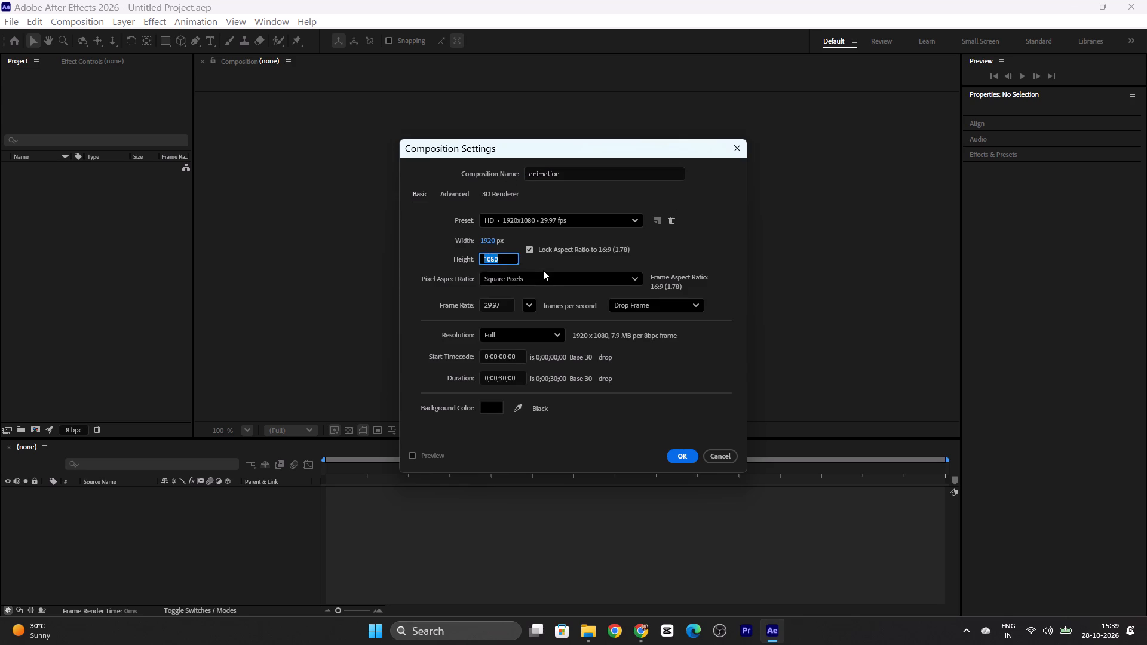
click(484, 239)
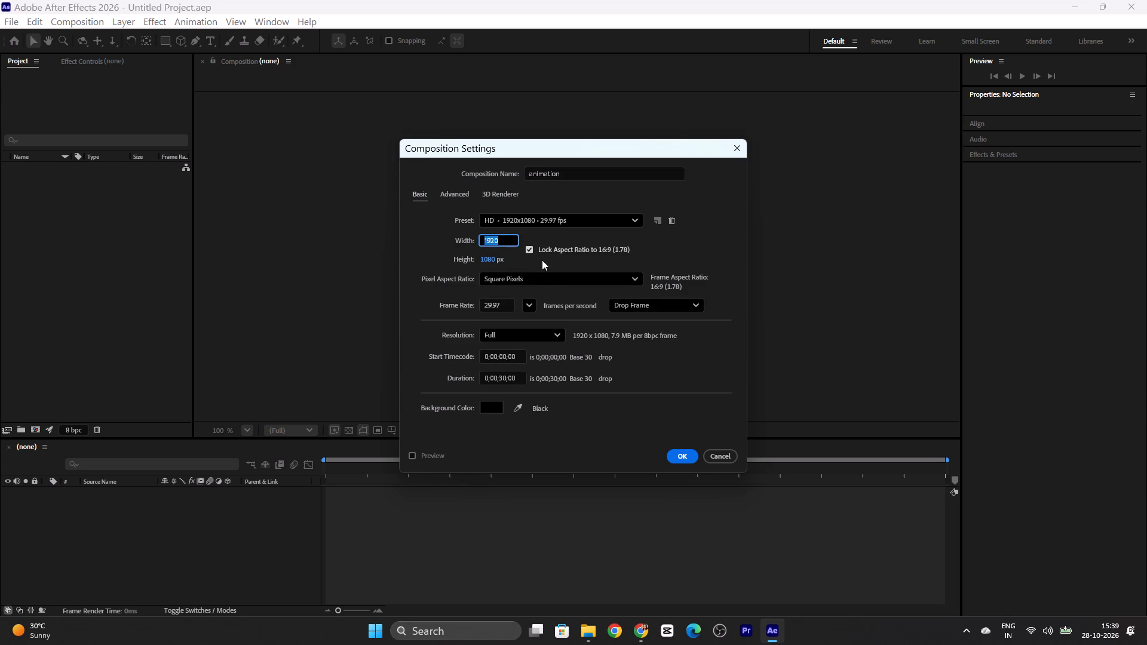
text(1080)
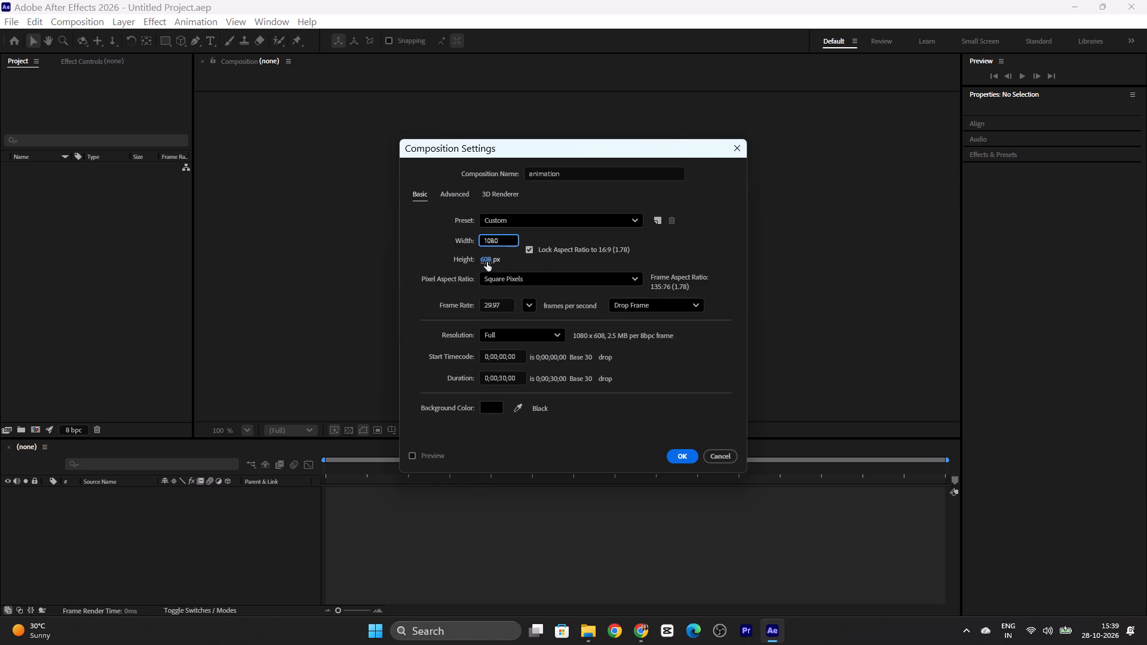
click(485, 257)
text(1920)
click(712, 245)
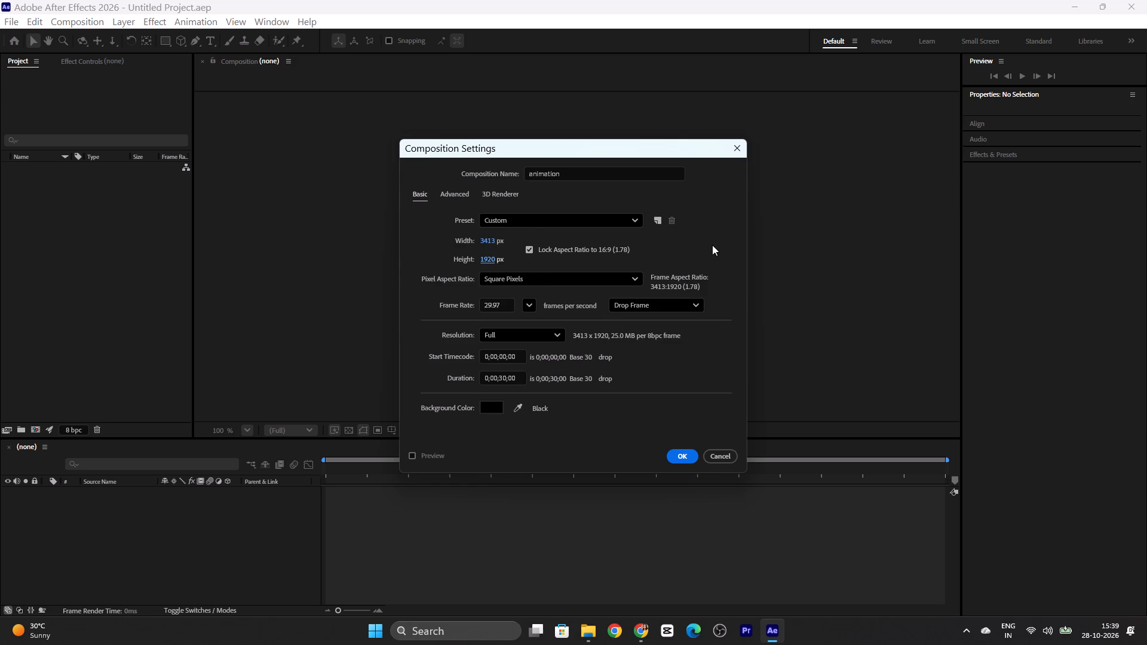
Set the composition's duration to 0:00:10:00 and its frame rate to 25 frames per second.
click(502, 379)
key(Right)
key(shift+Left)
key(shift+Left)
text(10)
click(698, 374)
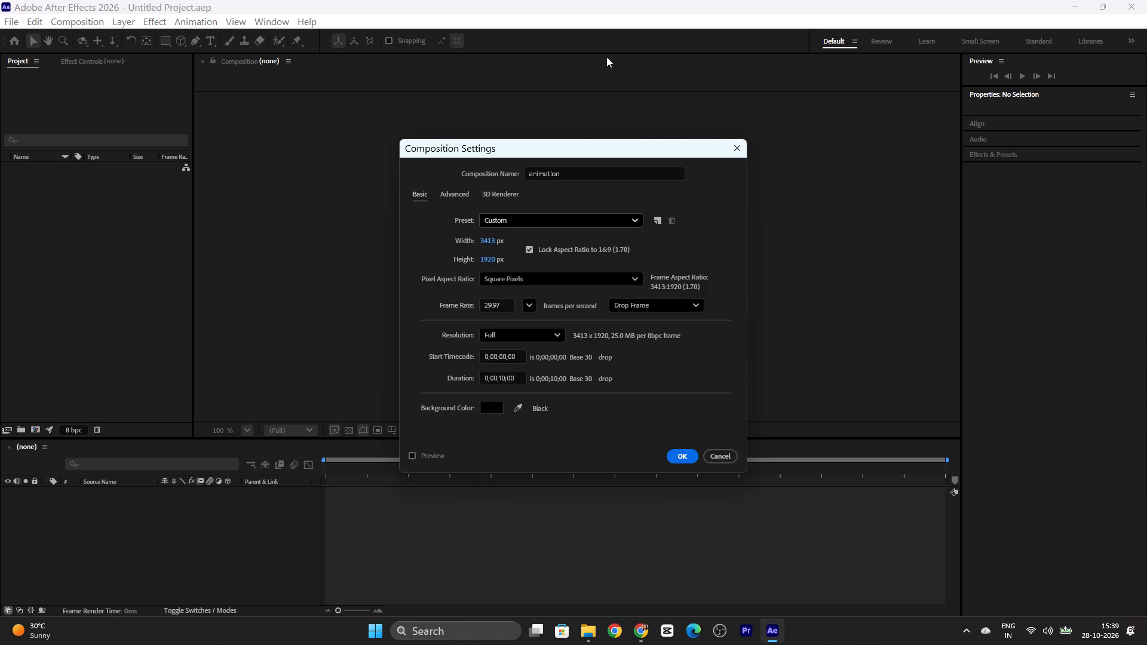
click(507, 304)
click(523, 305)
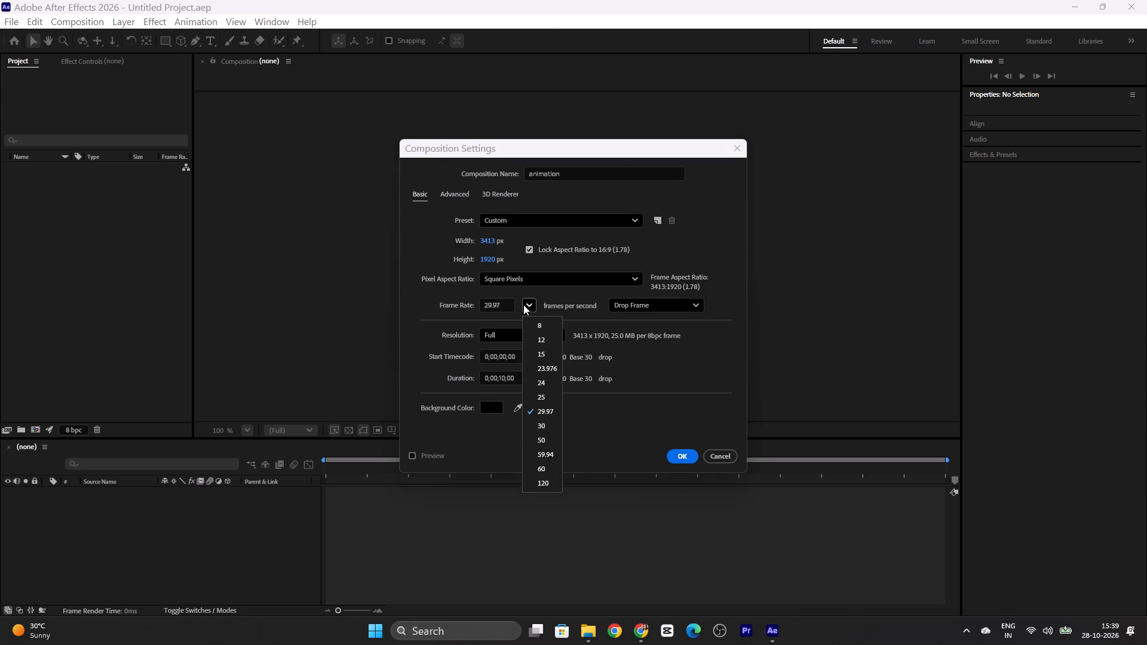
click(542, 400)
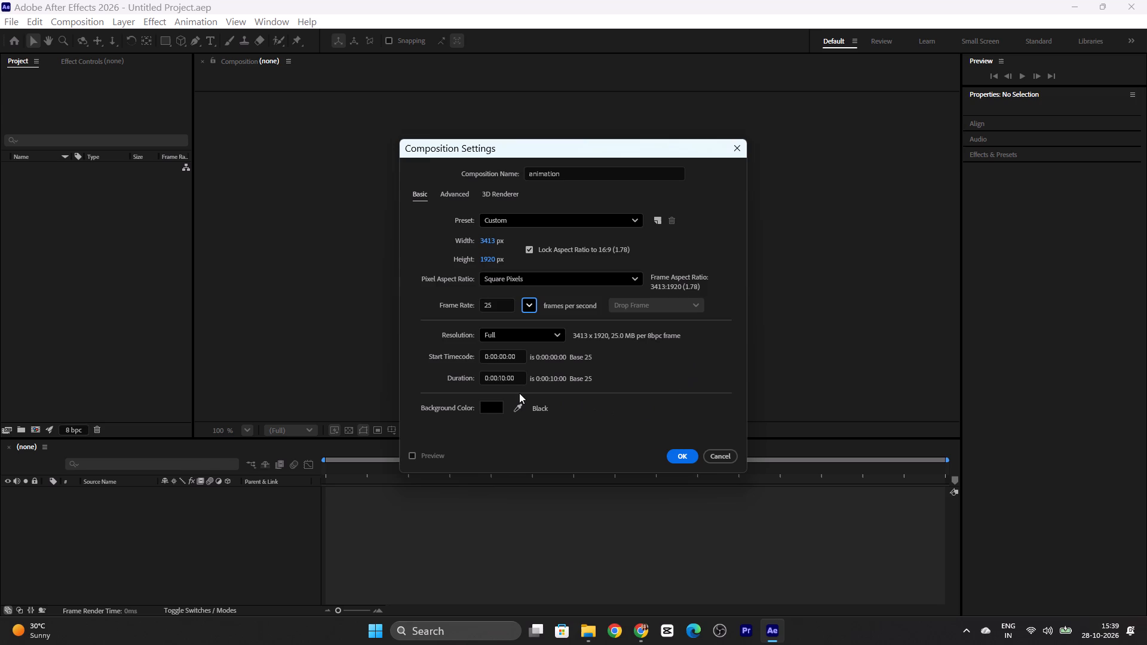
Choose deep yellow (#4F480C) as the background colour and create the composition.
click(493, 408)
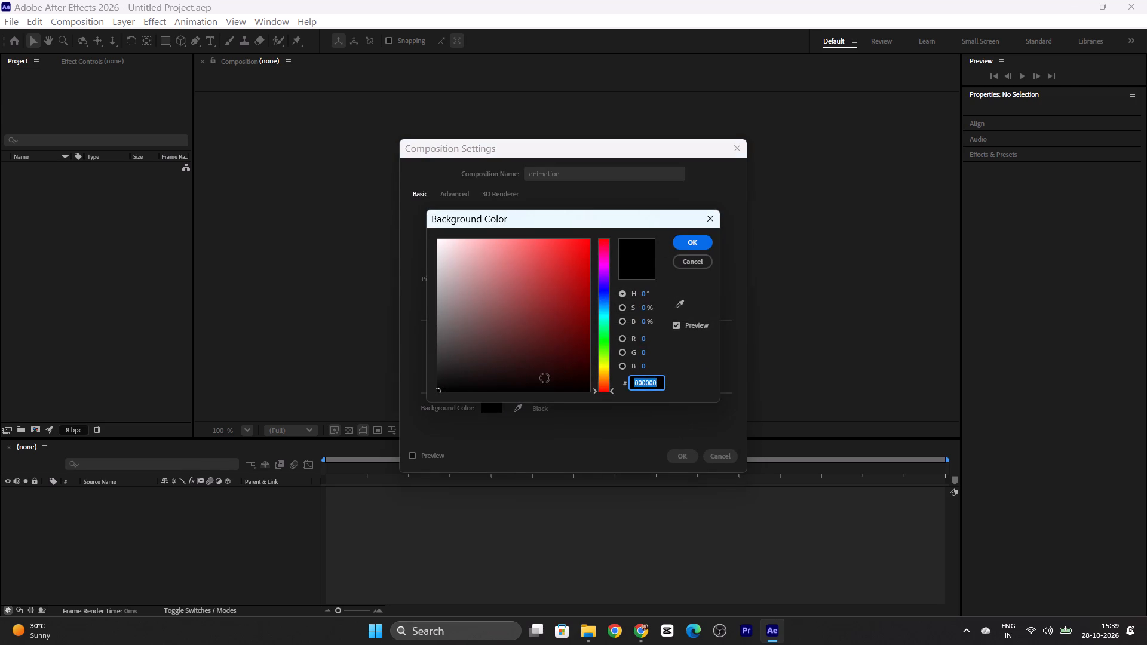
drag(545, 378, 566, 344)
drag(597, 323, 603, 352)
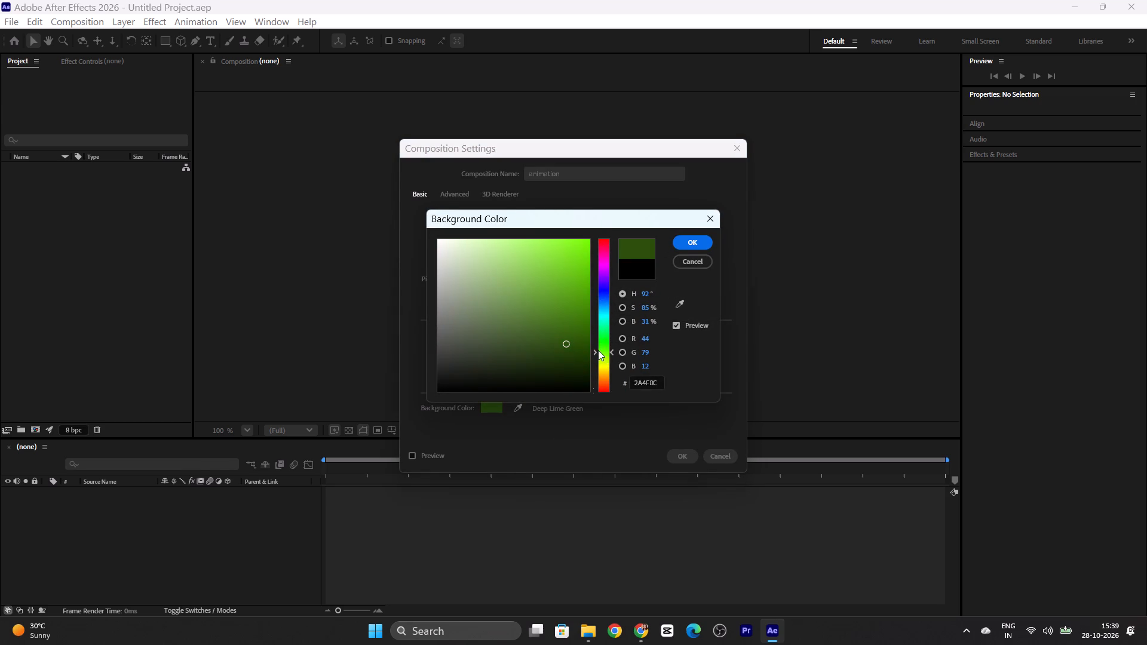
click(605, 365)
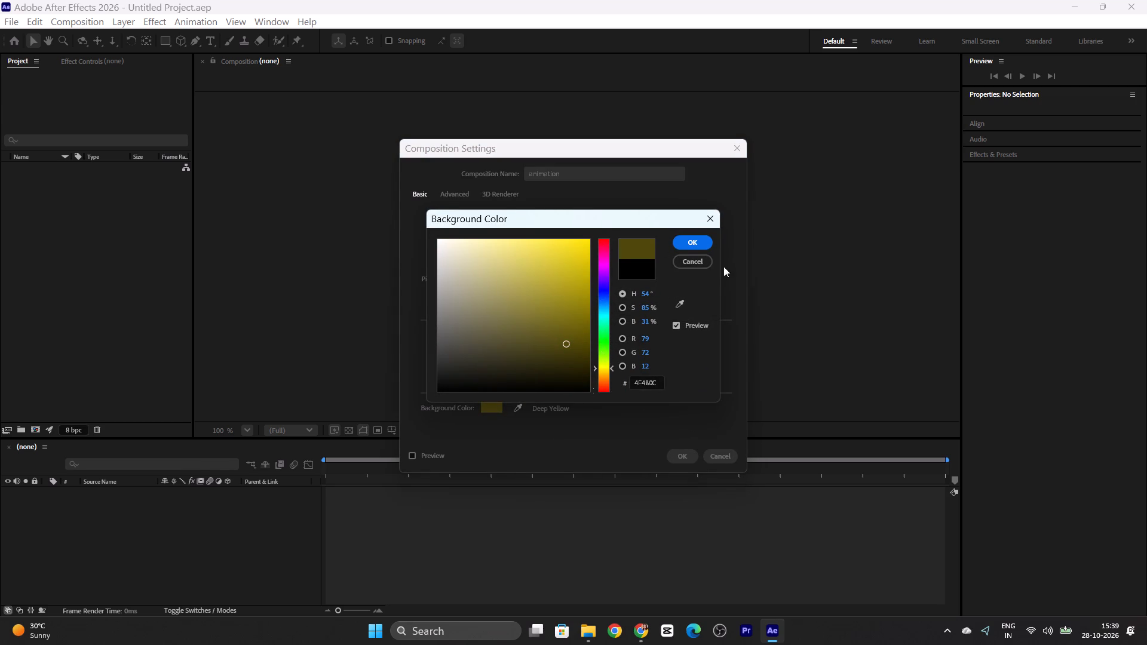
click(699, 242)
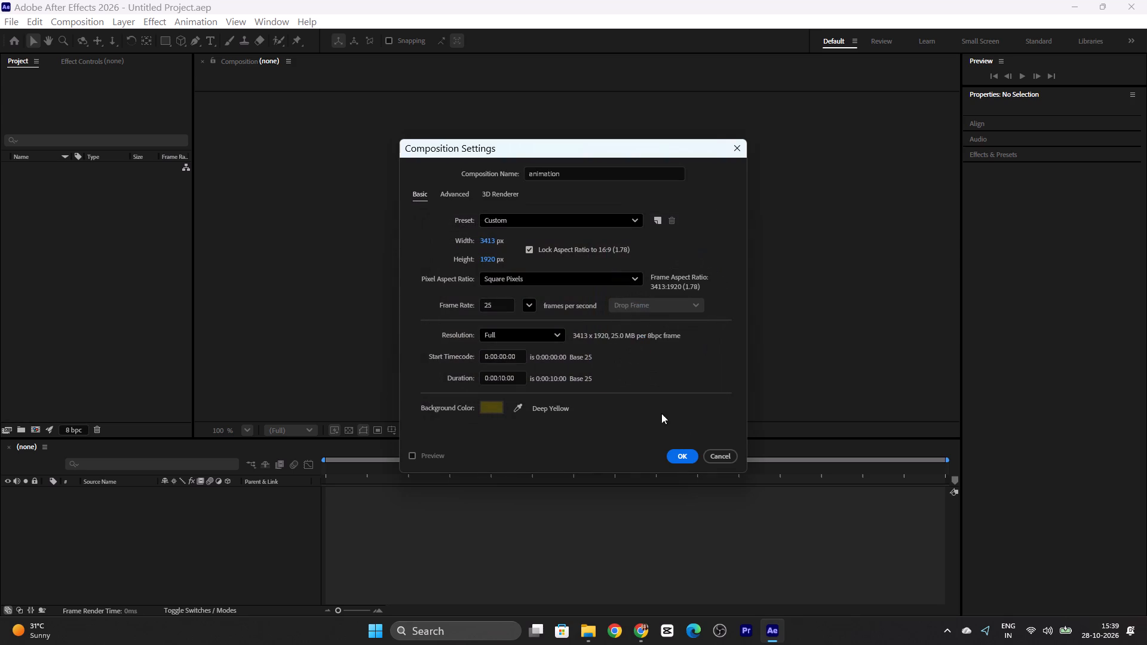
click(673, 453)
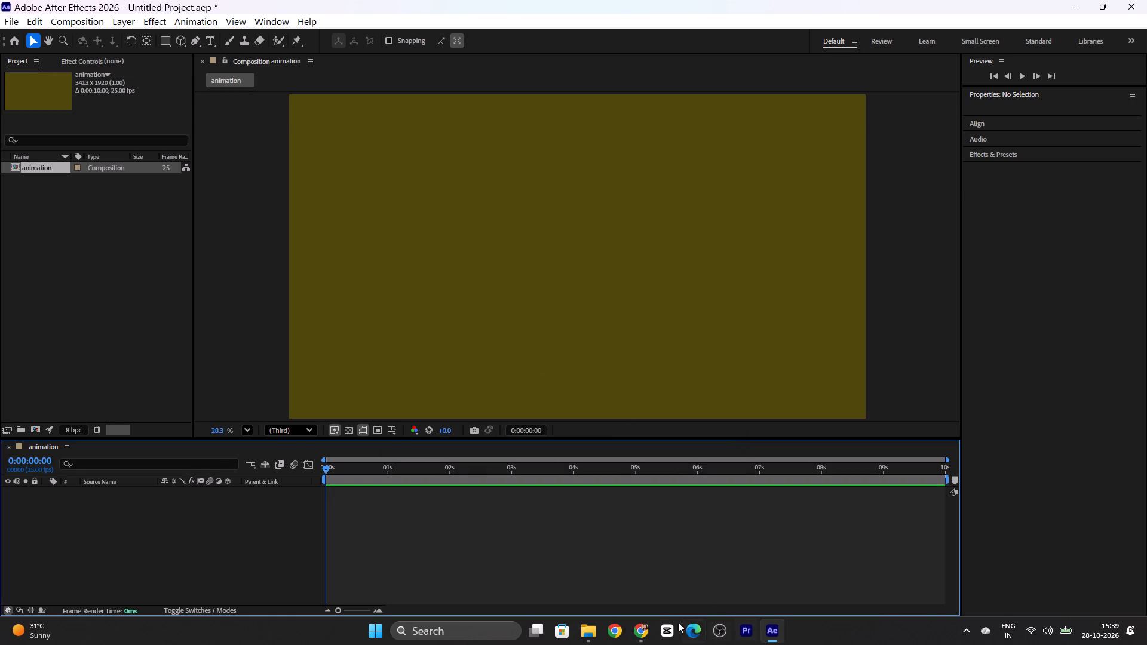
Switch to the tutorial in Chrome, play it briefly from 2:35 and return to After Effects.
click(640, 631)
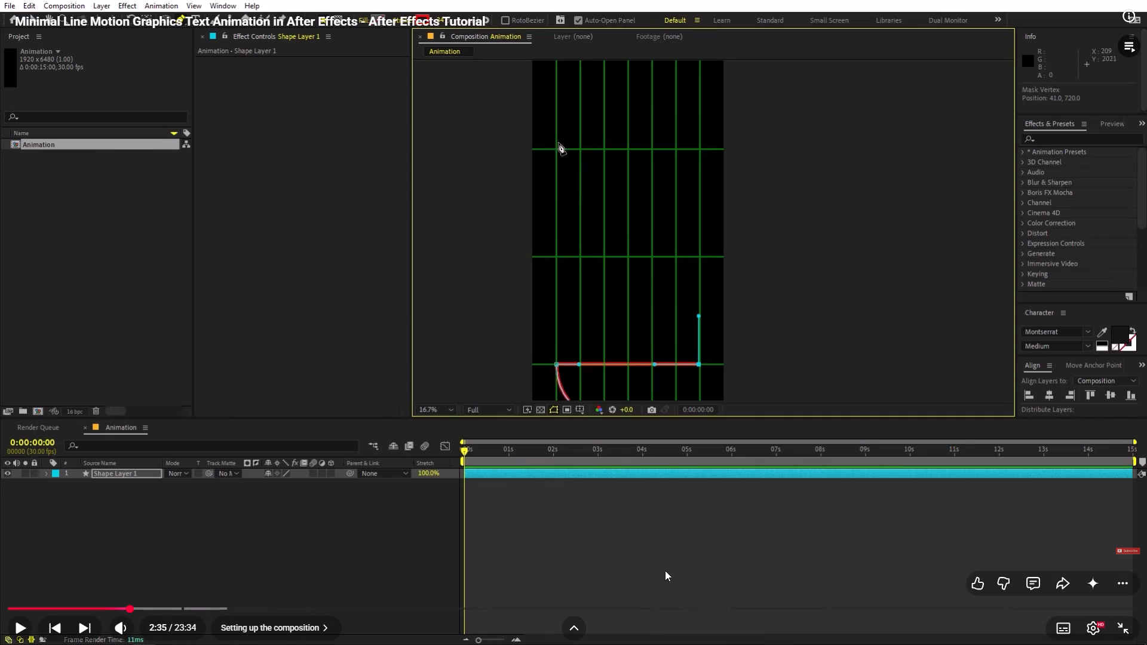
click(606, 329)
click(579, 296)
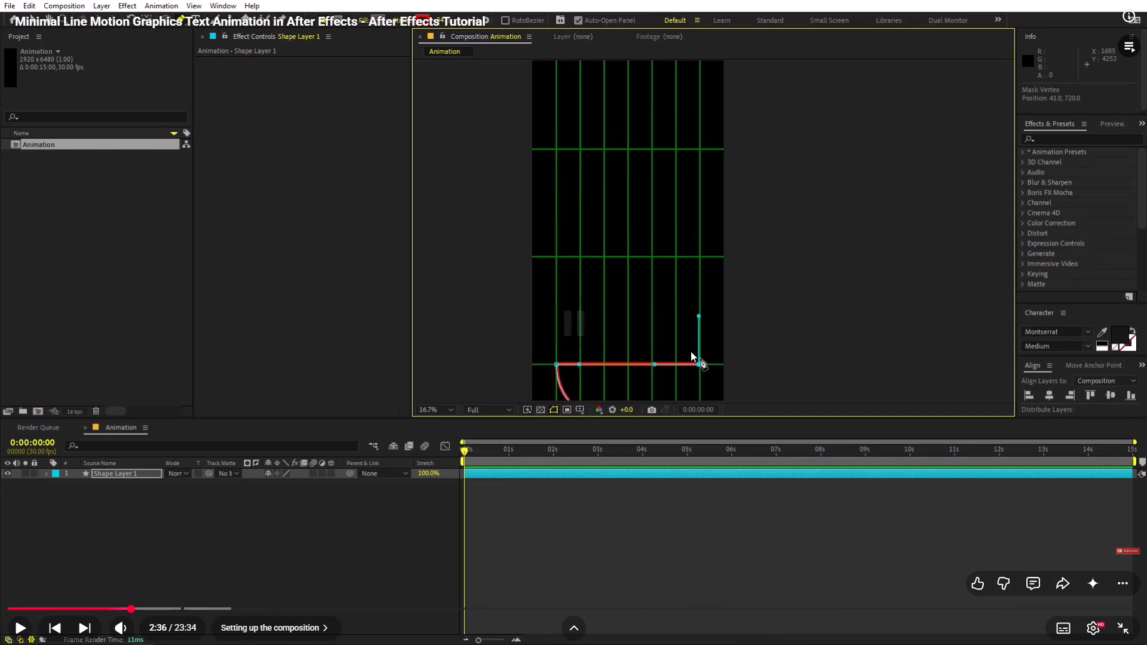
key(alt+Tab)
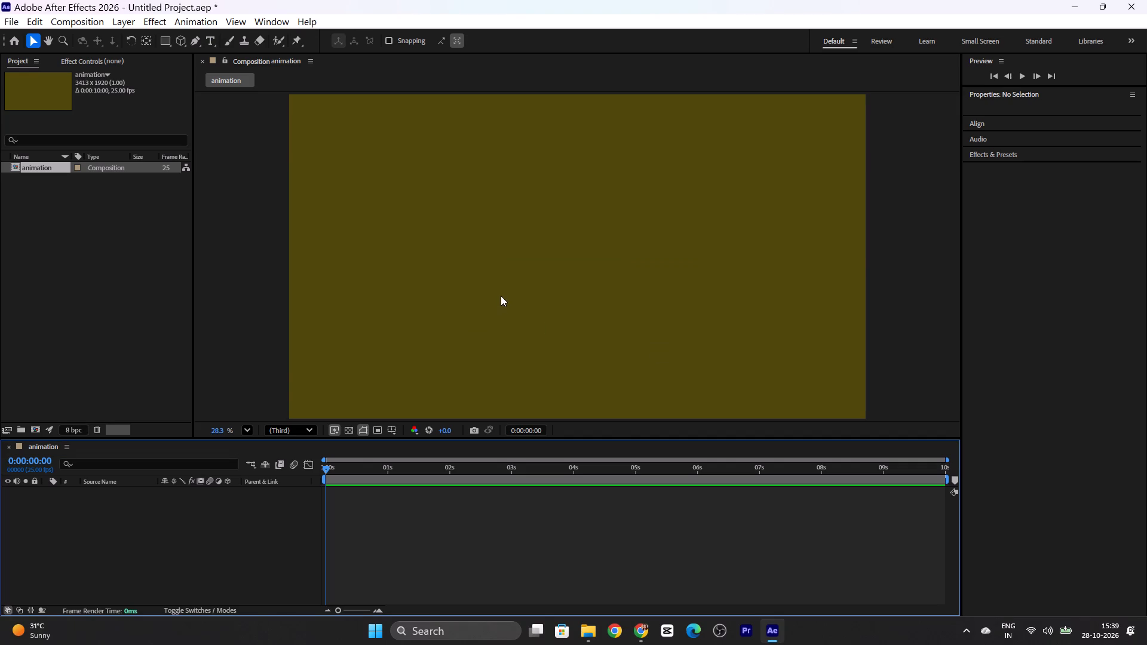
Open the composition settings of the animation composition.
click(491, 282)
double_click(491, 282)
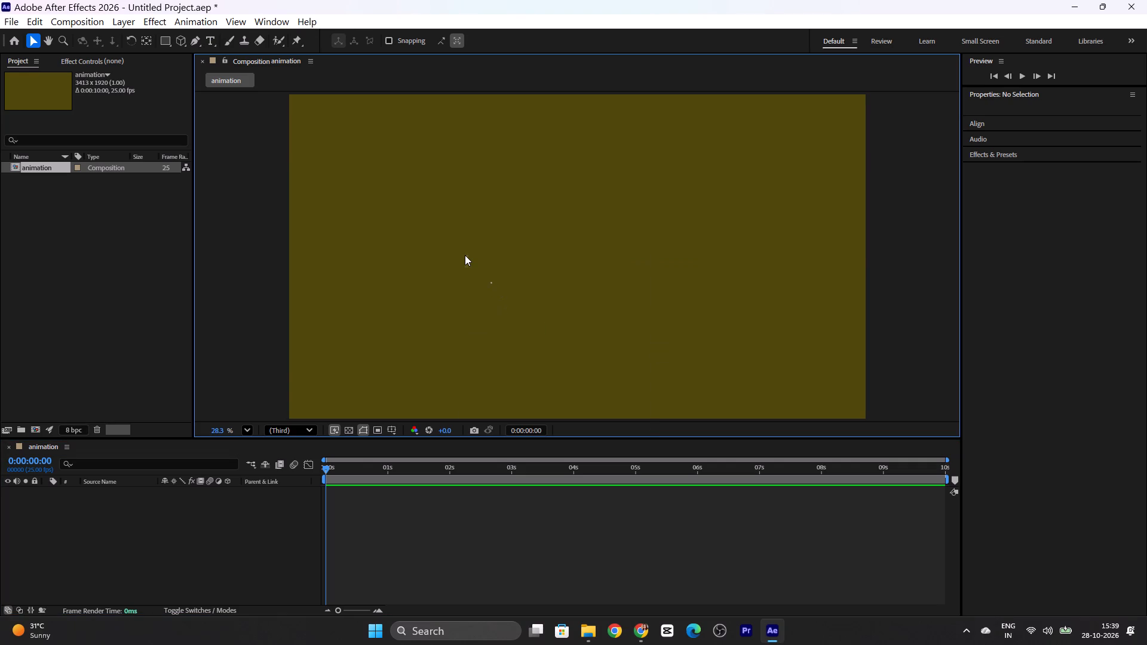
right_click(465, 255)
click(513, 279)
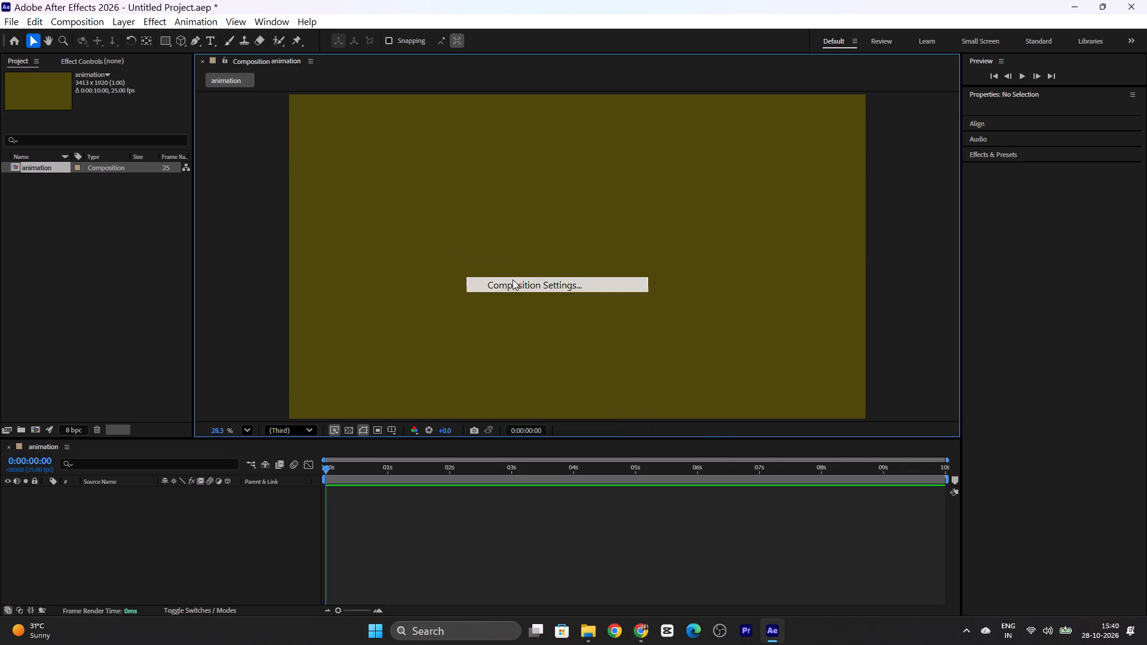
Switch to the tutorial in Chrome, rewind to 0:15, watch the composition setup until about 0:30, and return to After Effects.
key(alt+Tab)
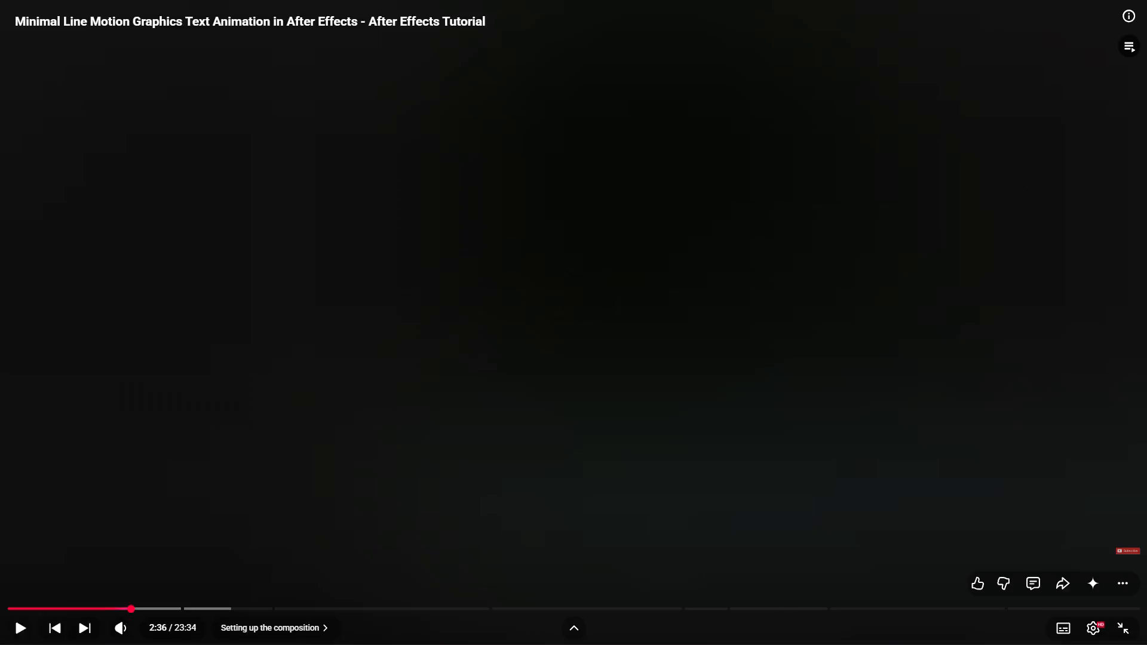
click(20, 606)
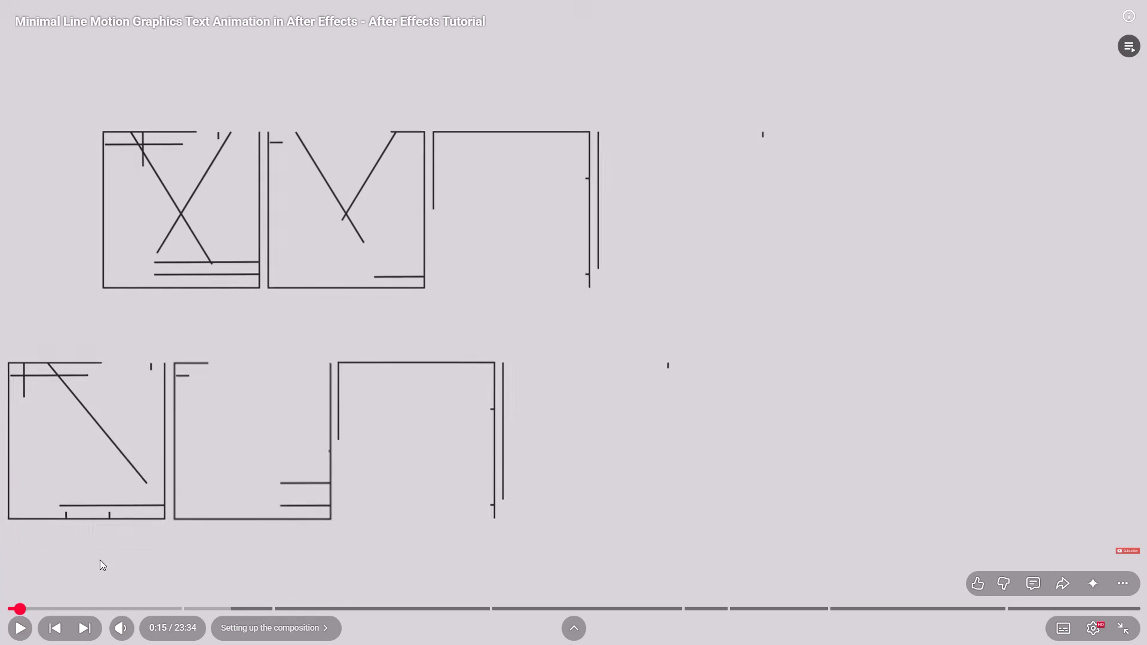
key(space)
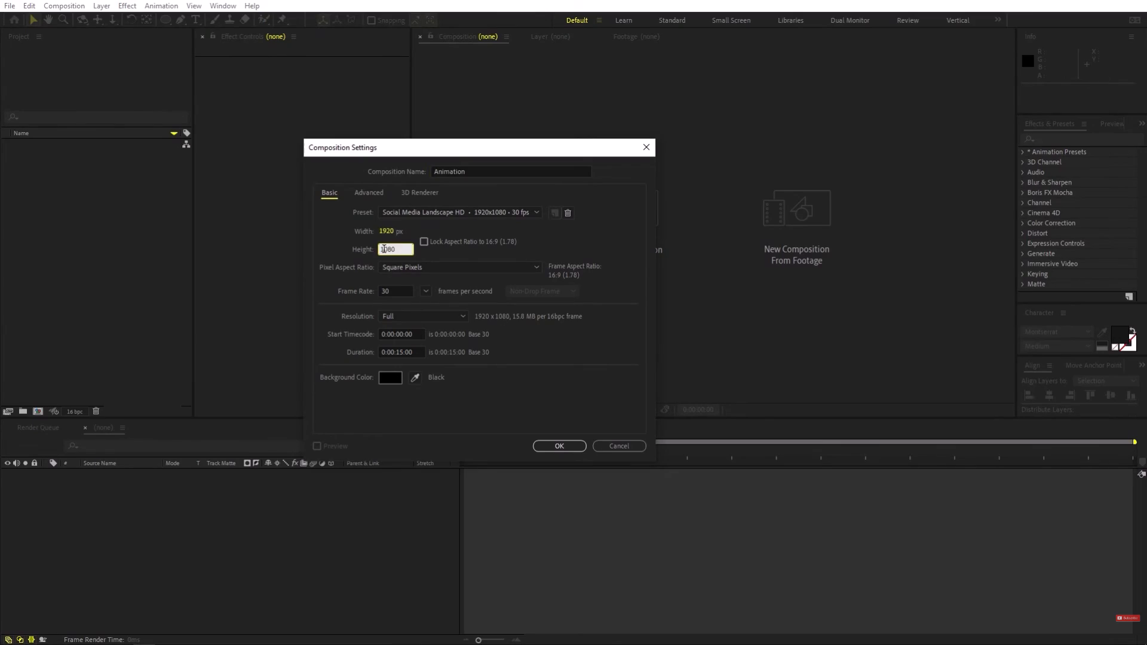
key(space)
key(alt+Tab)
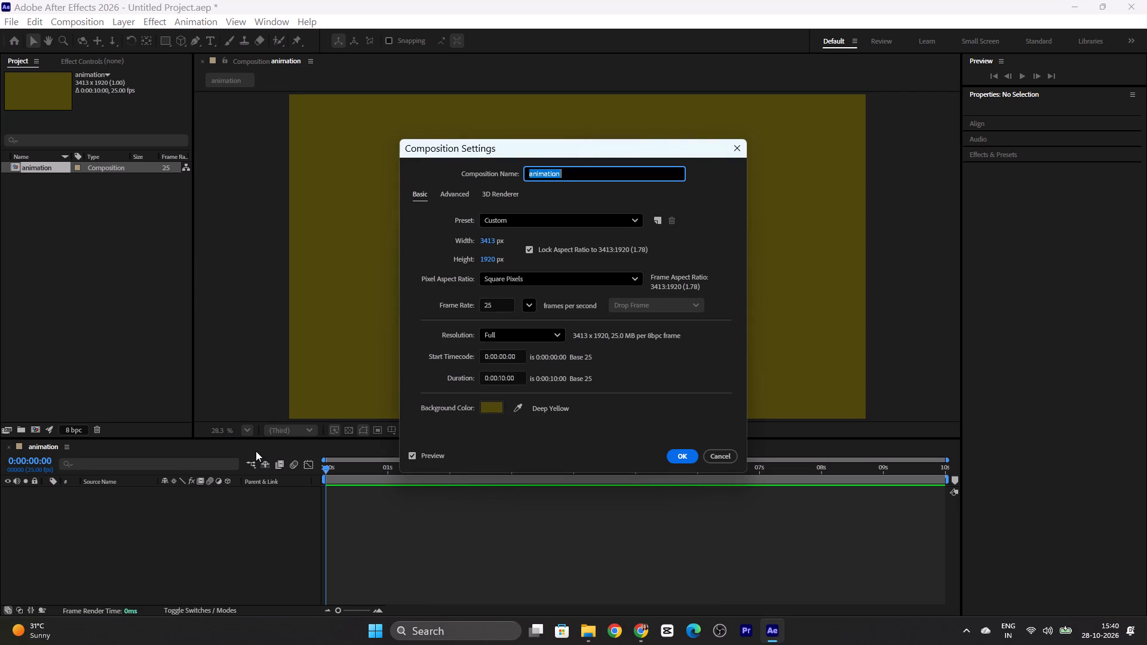
Enter a width of 1920 px and a height of 1080*6 in the composition settings.
click(487, 241)
text(1920)
click(485, 257)
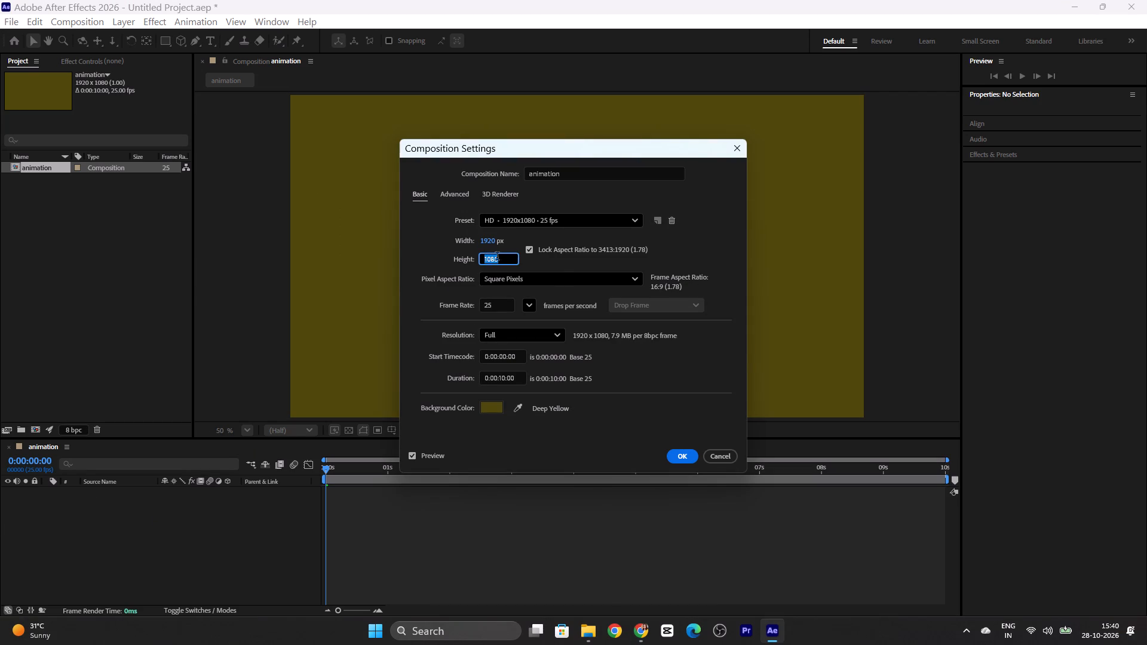
key(Right)
text(*6)
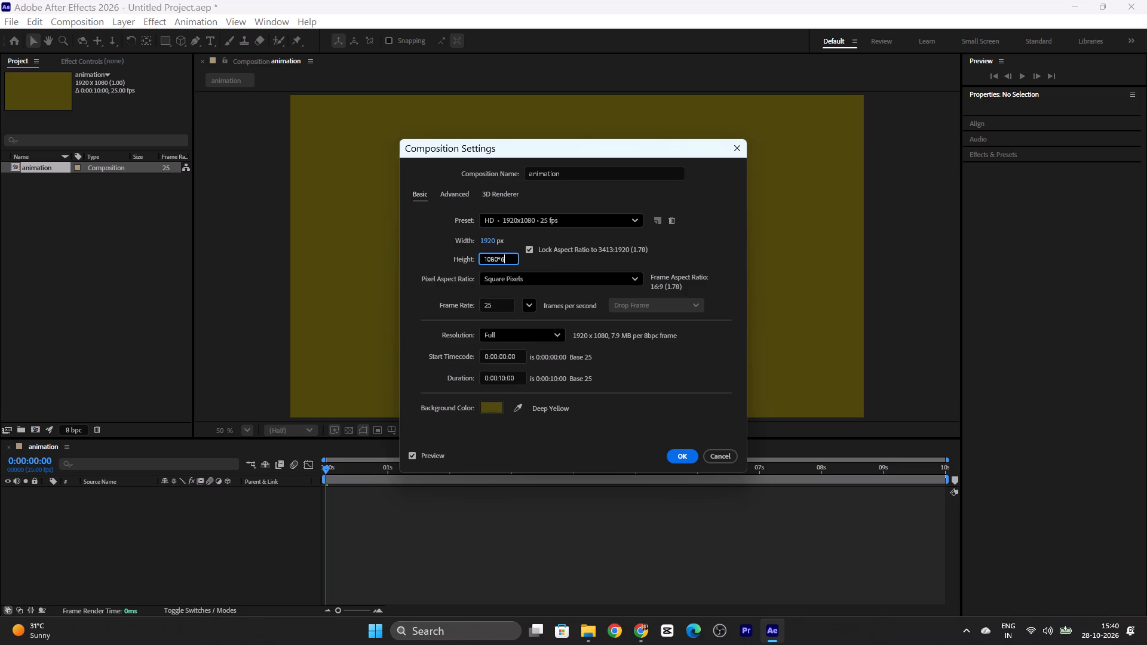
click(566, 262)
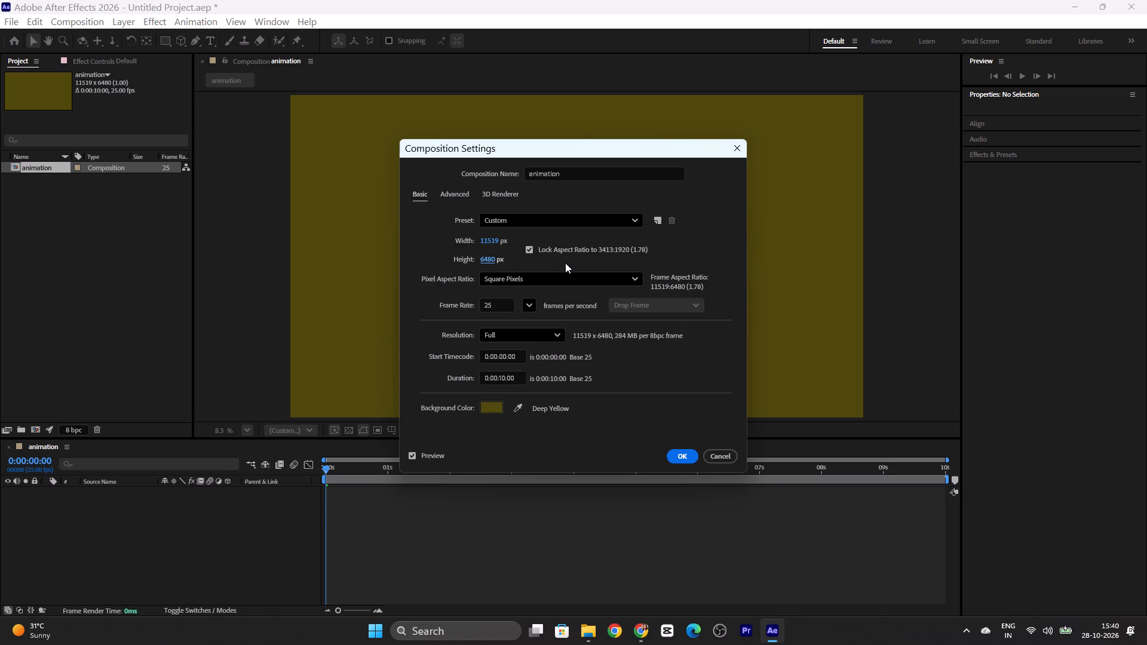
Switch to the tutorial in Chrome, watch the composition height and aspect ratio setup from 0:30, and return to After Effects.
key(alt+Tab)
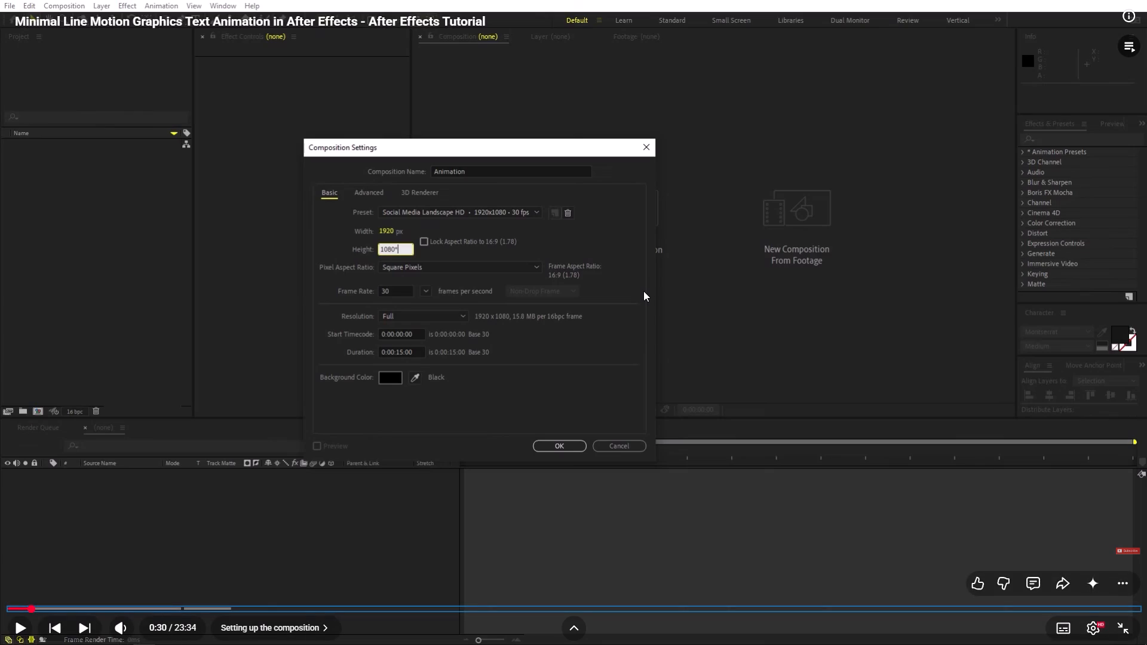
key(space)
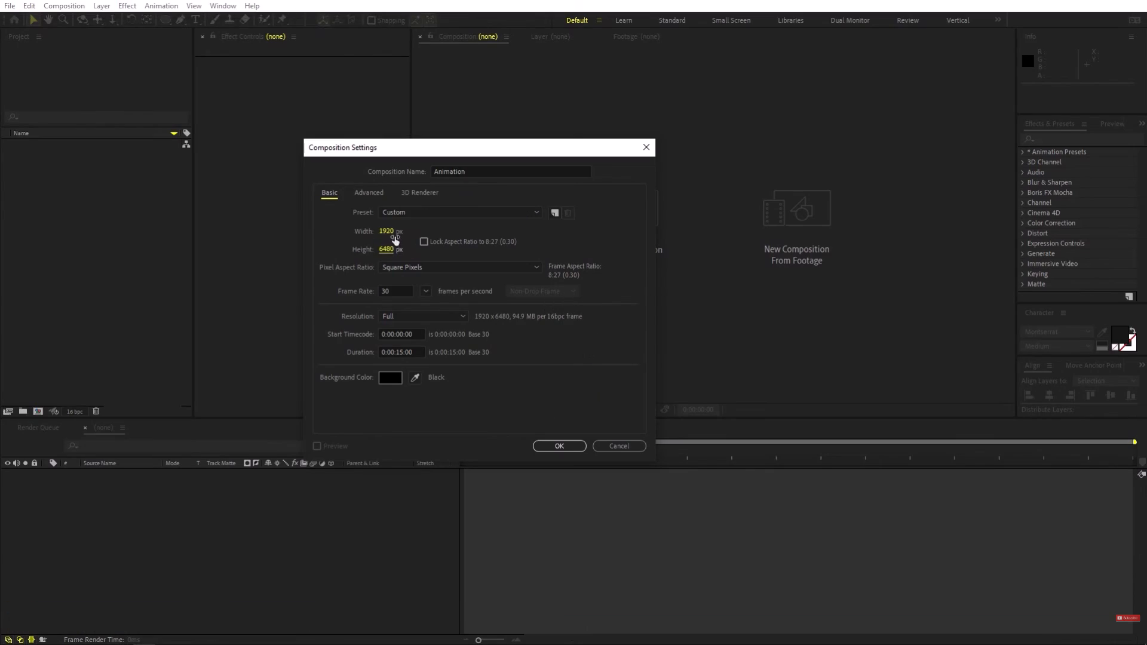
key(space)
key(alt+Tab)
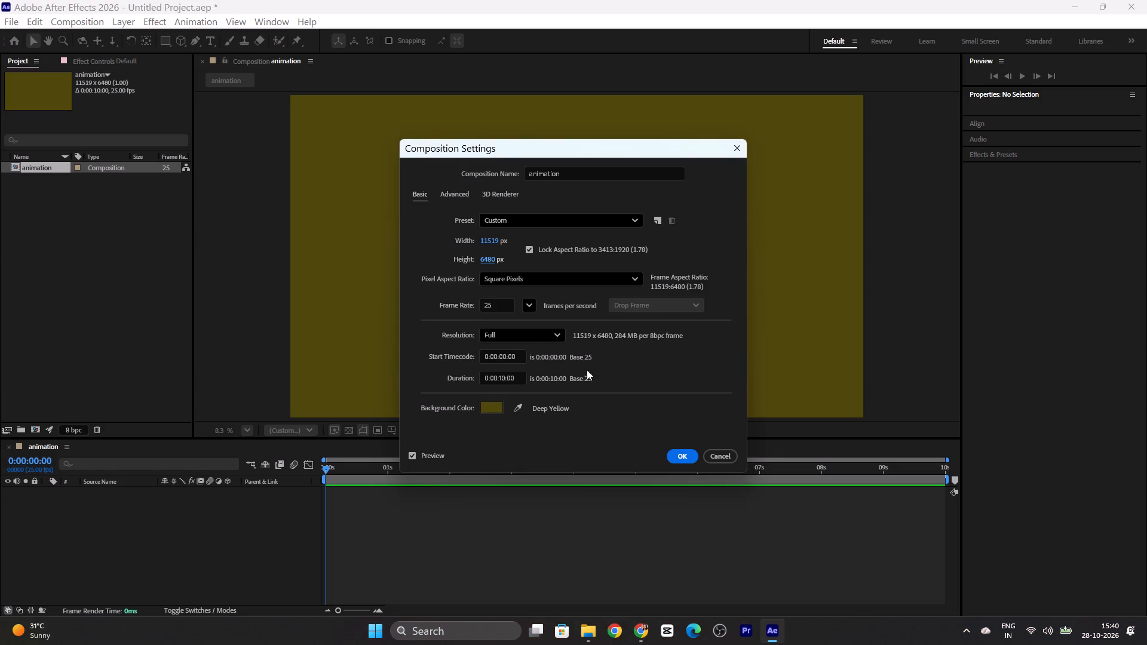
Unlock the aspect ratio in the composition settings and set the width to 1920 px.
click(527, 251)
click(484, 236)
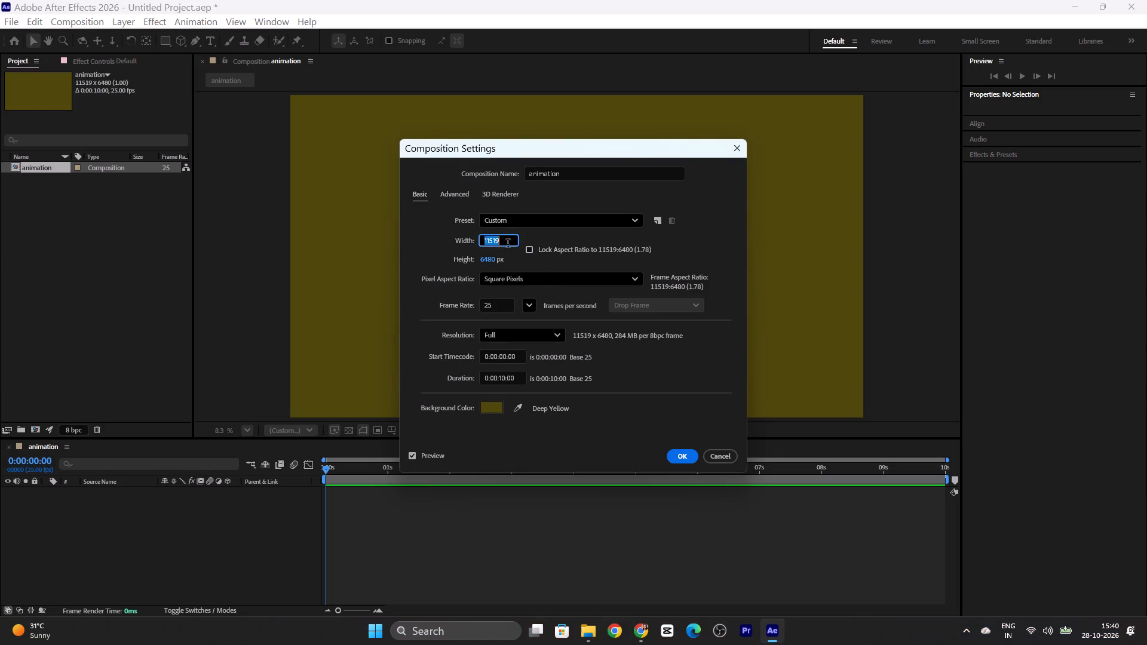
text(1920)
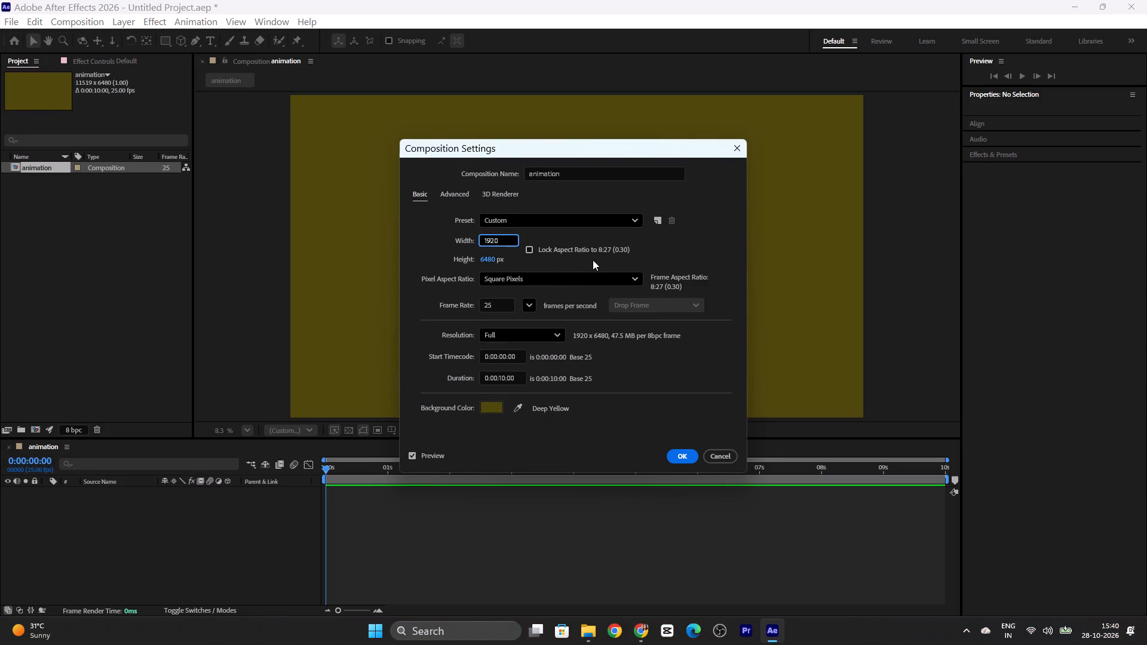
click(542, 265)
Switch to the tutorial in Chrome, watch the remaining composition settings until about 0:39, and return to After Effects.
key(alt+Tab)
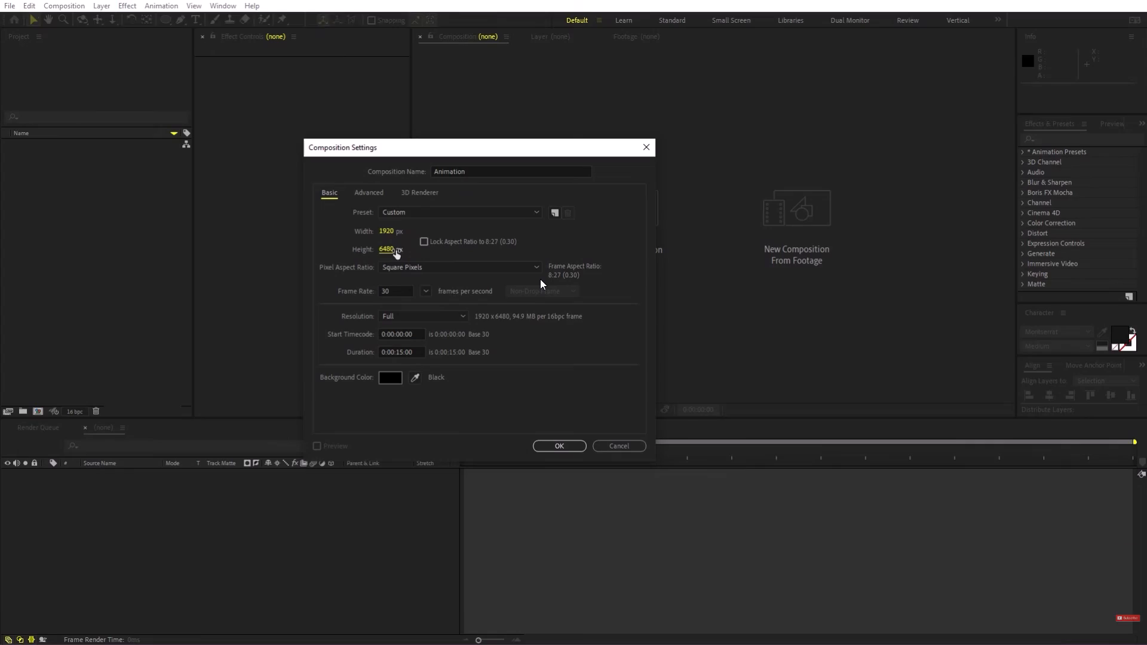
key(alt+Tab)
key(alt+Tab)
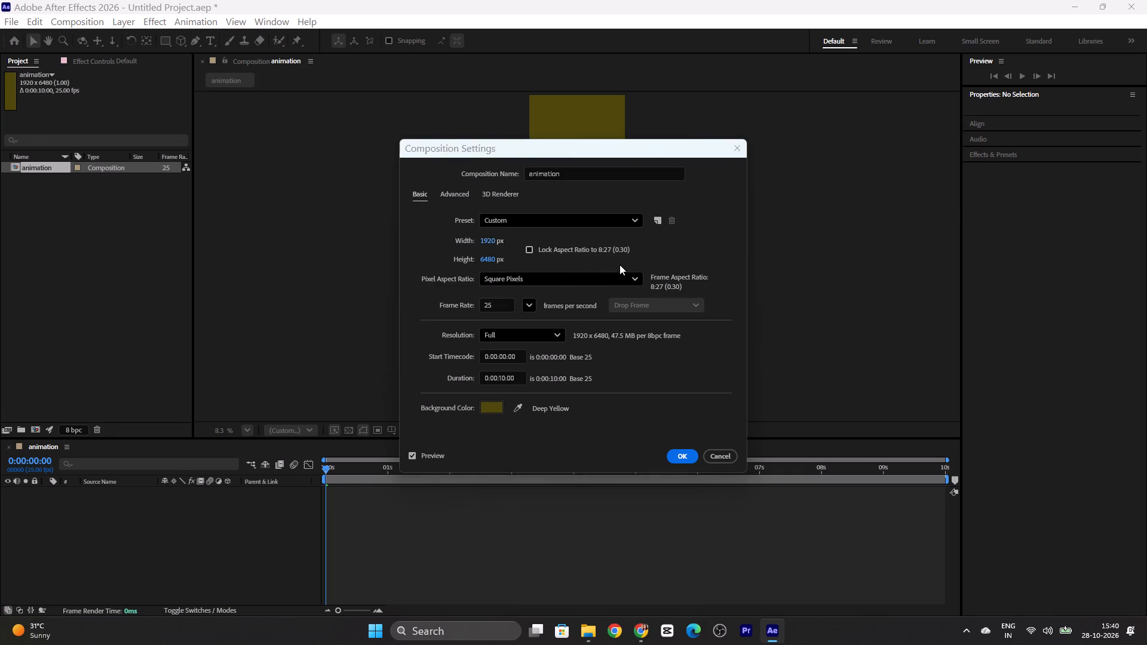
key(space)
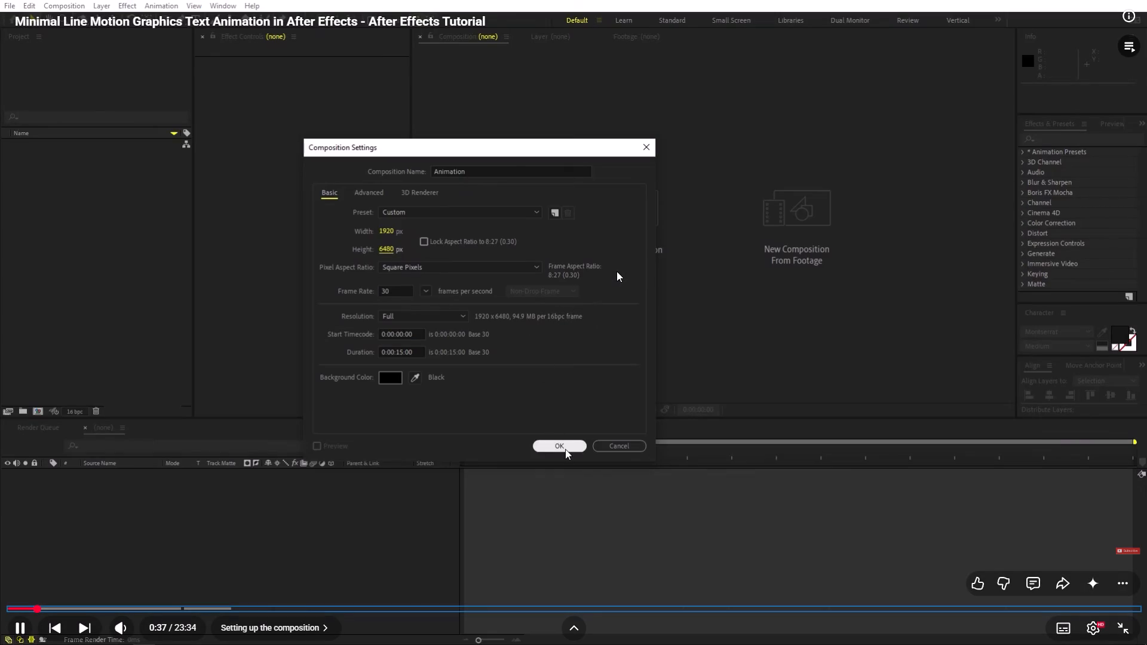
key(space)
key(alt+Tab)
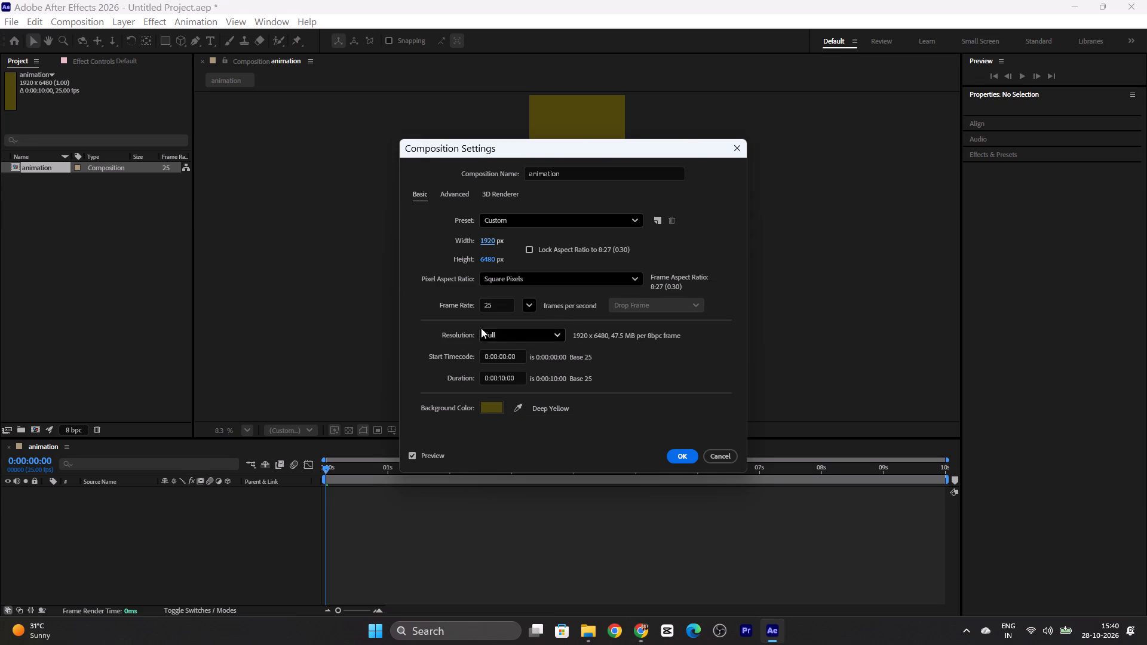
Set the composition's frame rate to 30 frames per second.
click(502, 308)
drag(504, 308, 471, 312)
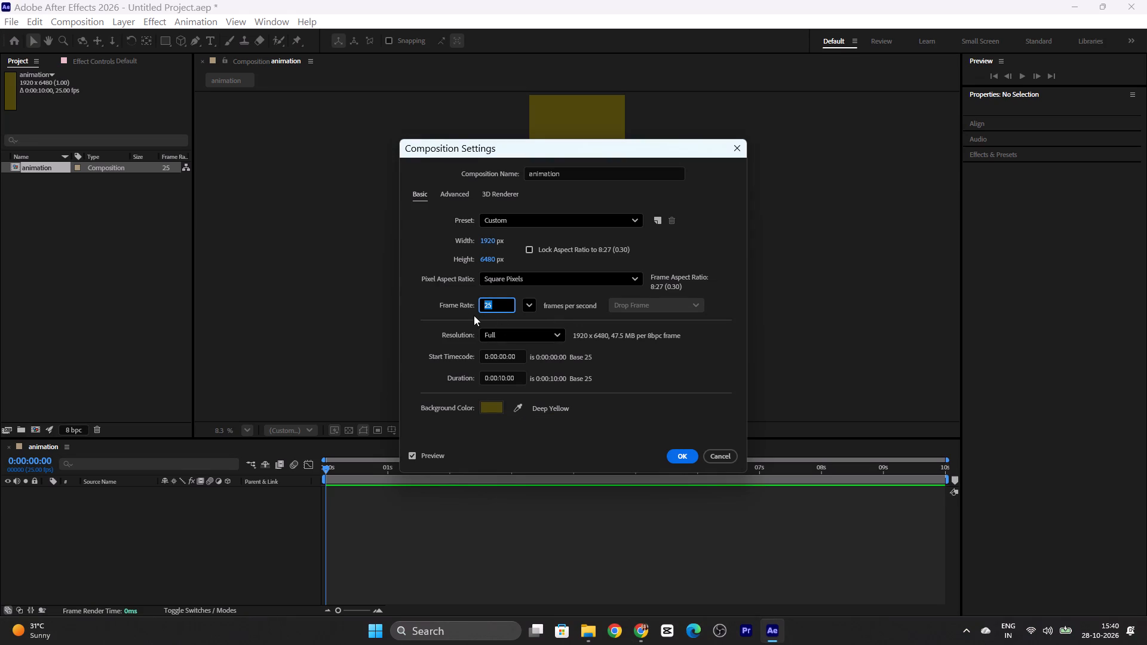
text(30)
Switch to the tutorial in Chrome, step back to the composition settings, and return to After Effects.
key(alt+Tab)
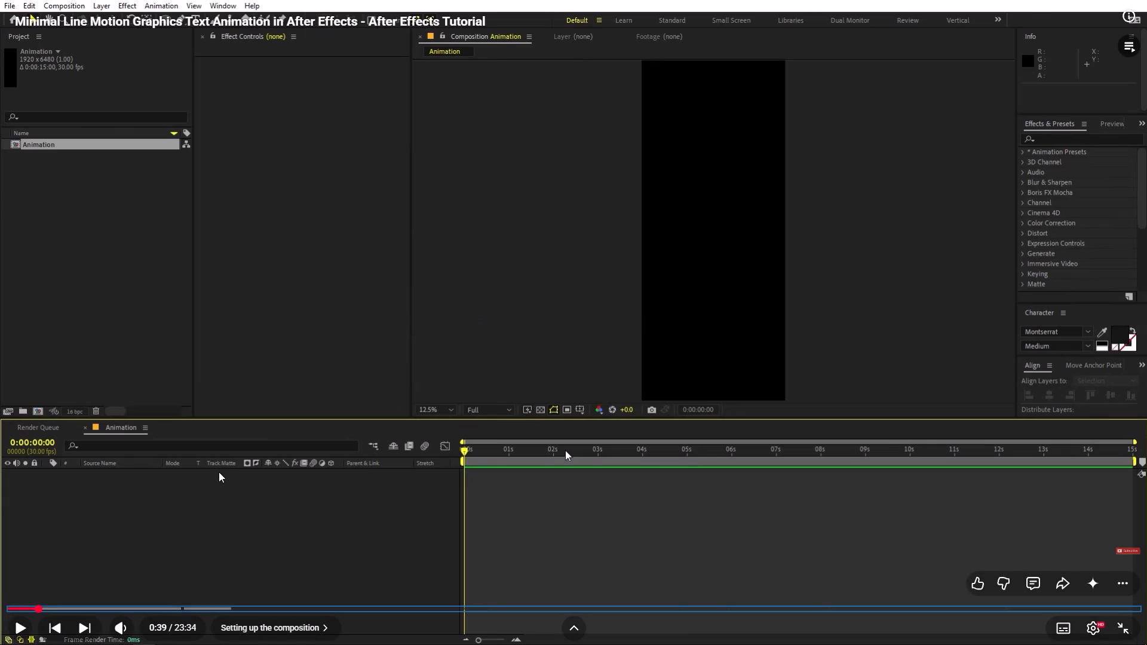
key(Left)
key(alt+Tab)
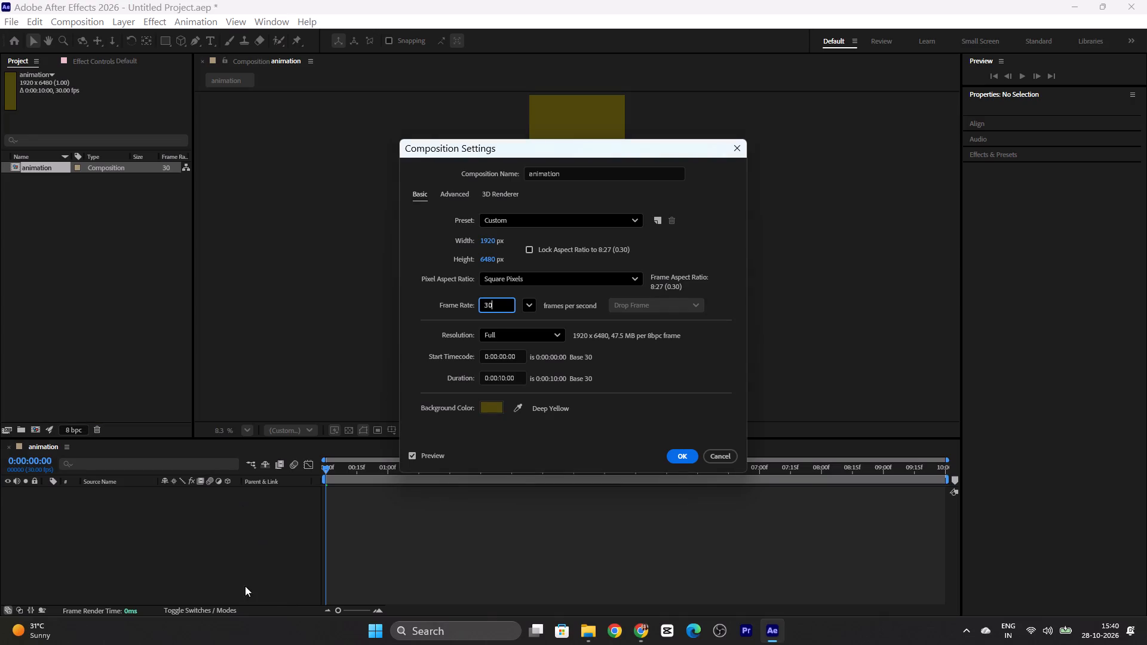
Set the composition's duration to 0:00:15:00 and apply the composition settings.
click(500, 379)
key(Right)
key(shift+Right)
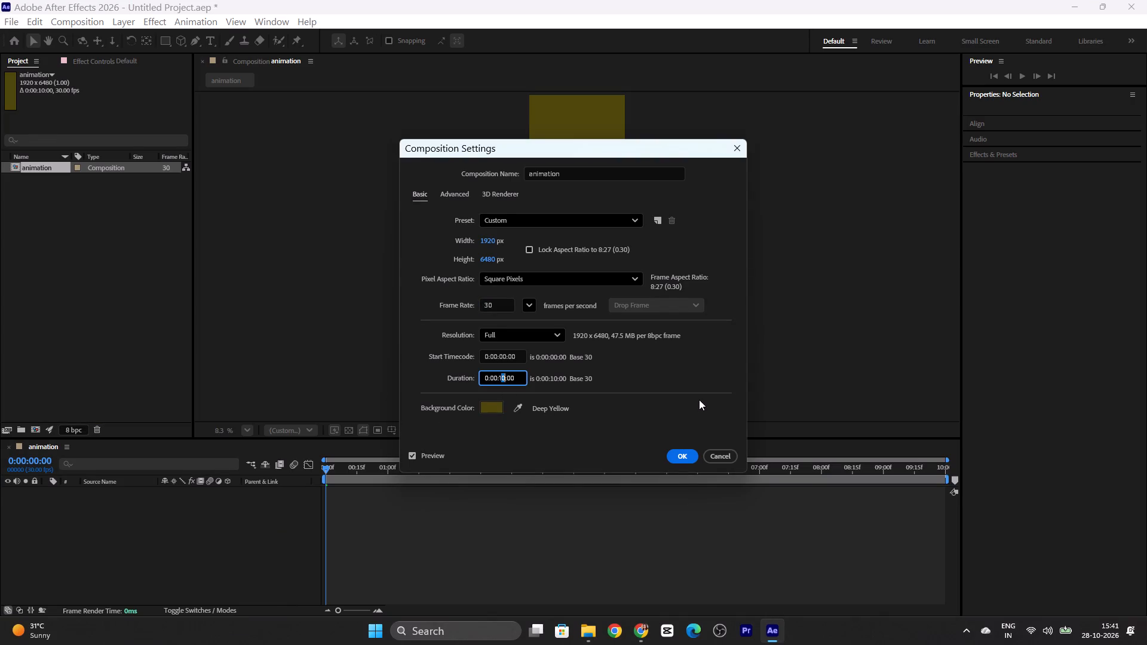
key(5)
click(685, 459)
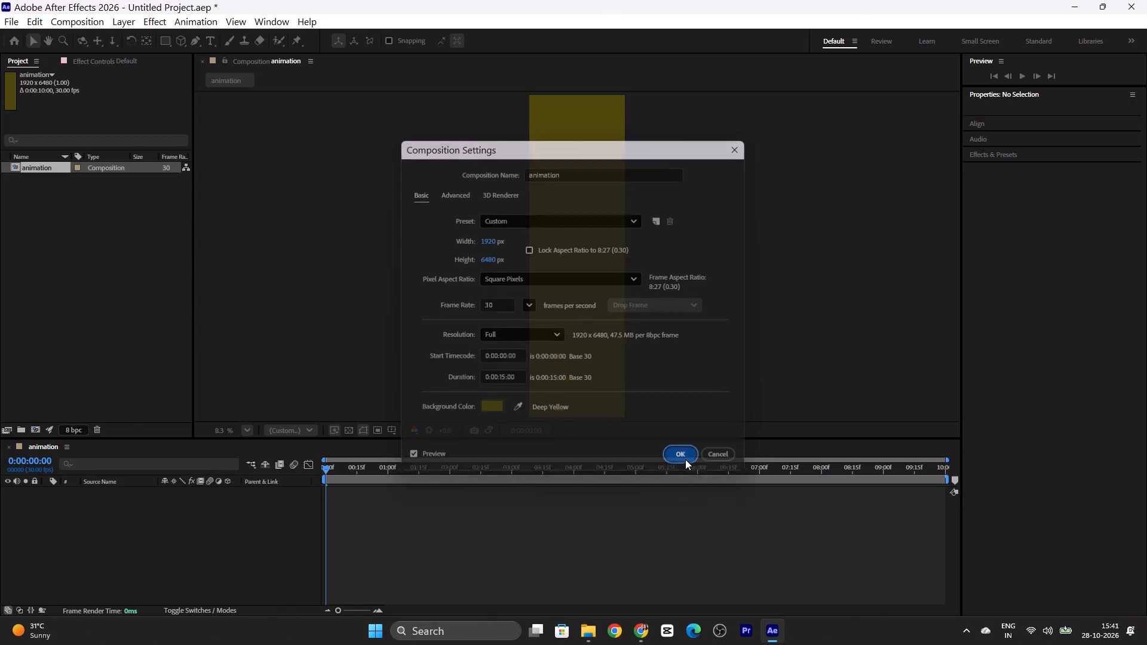
Switch to the tutorial in Chrome, watch and replay the grid and guide options part until about 0:45, and return to After Effects.
key(alt+Tab)
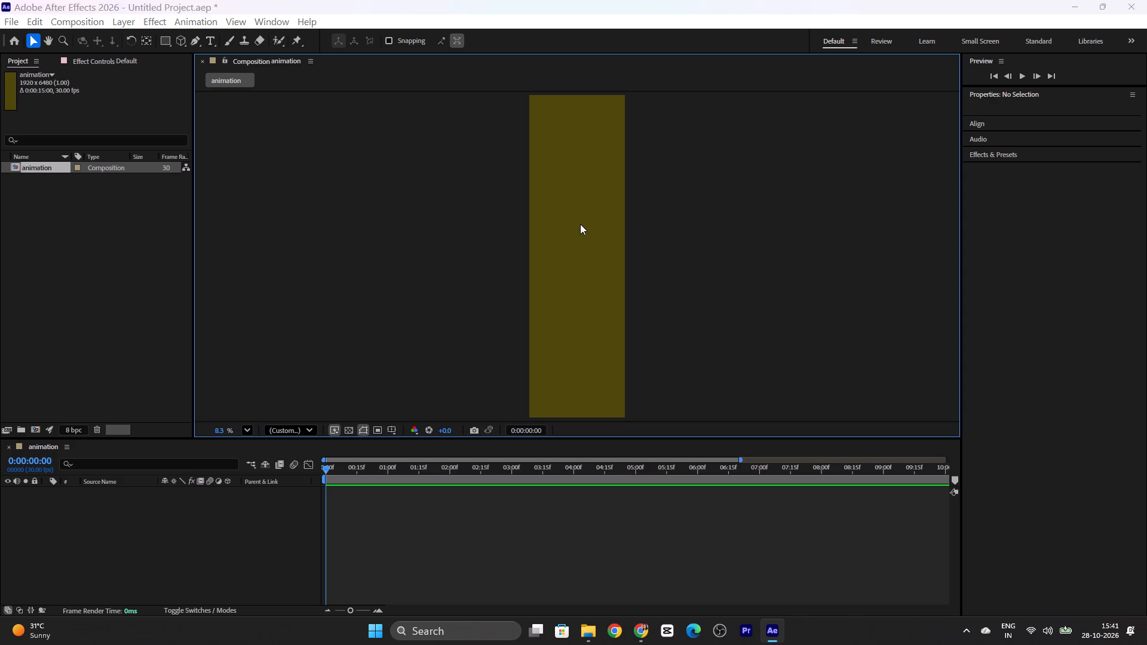
key(space)
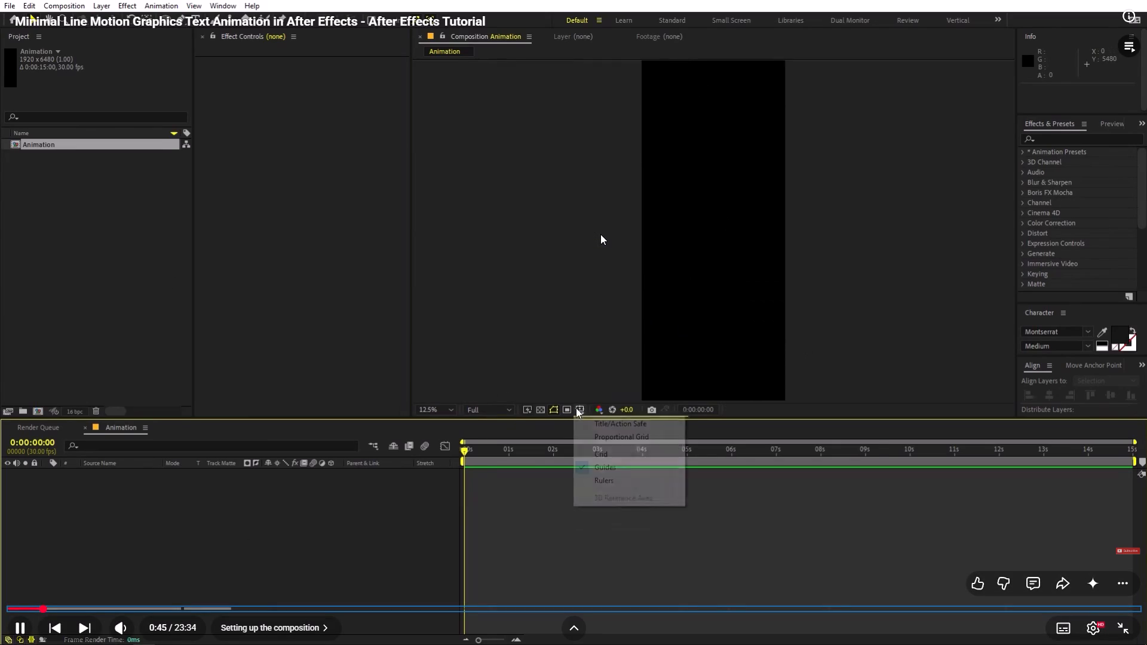
key(space)
key(alt+Tab)
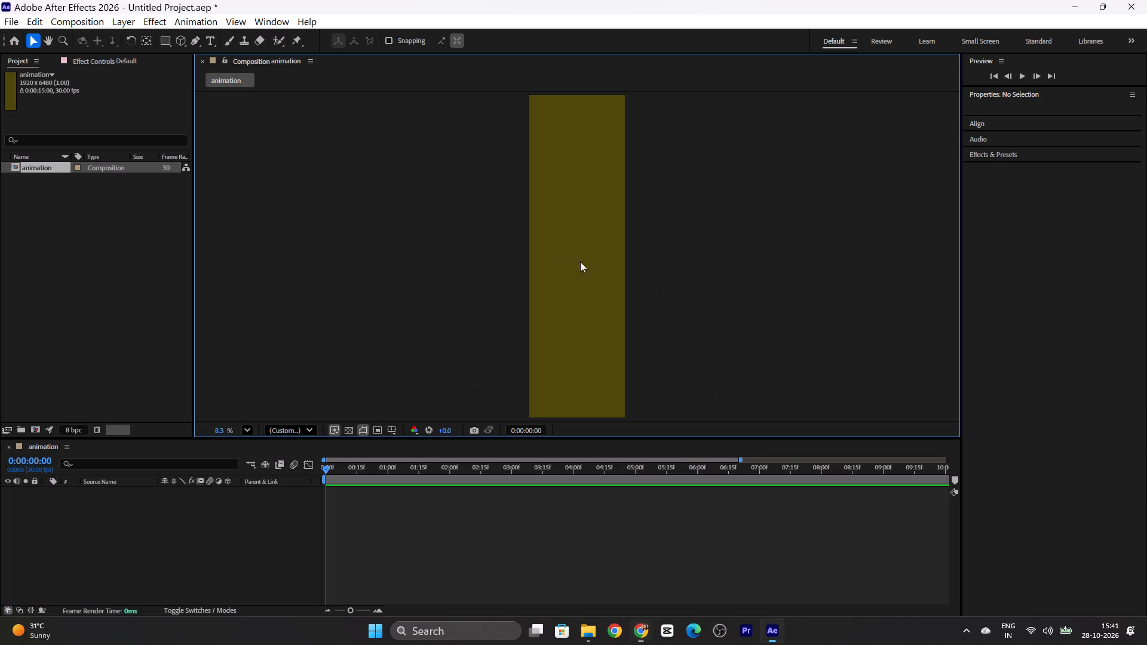
key(alt+Tab)
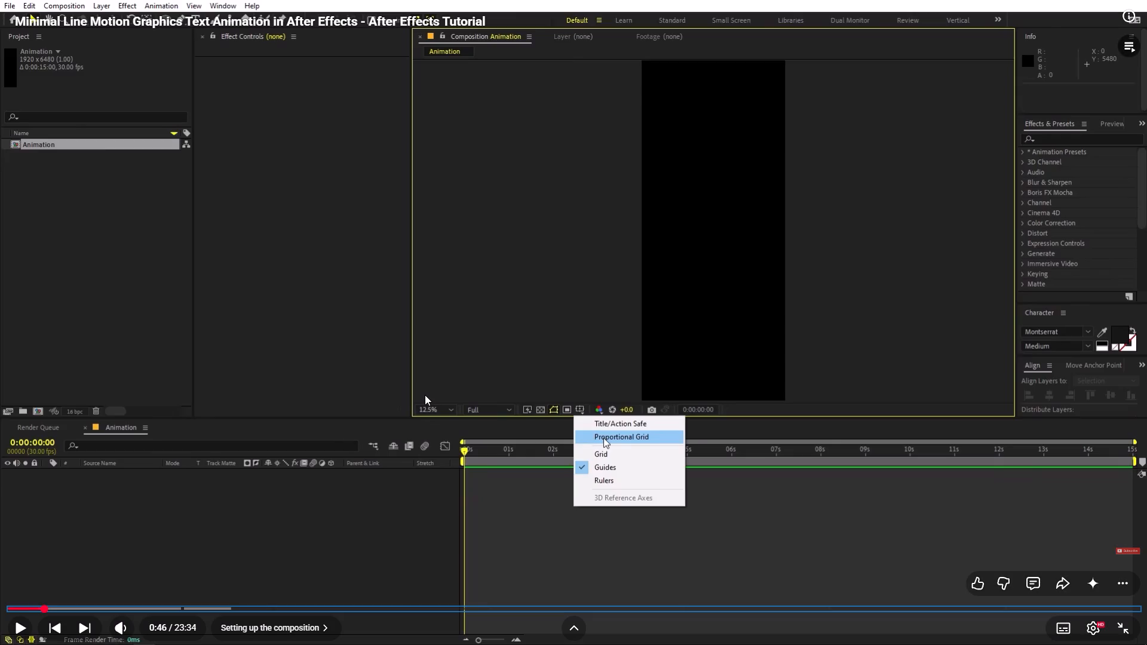
key(Left)
key(space)
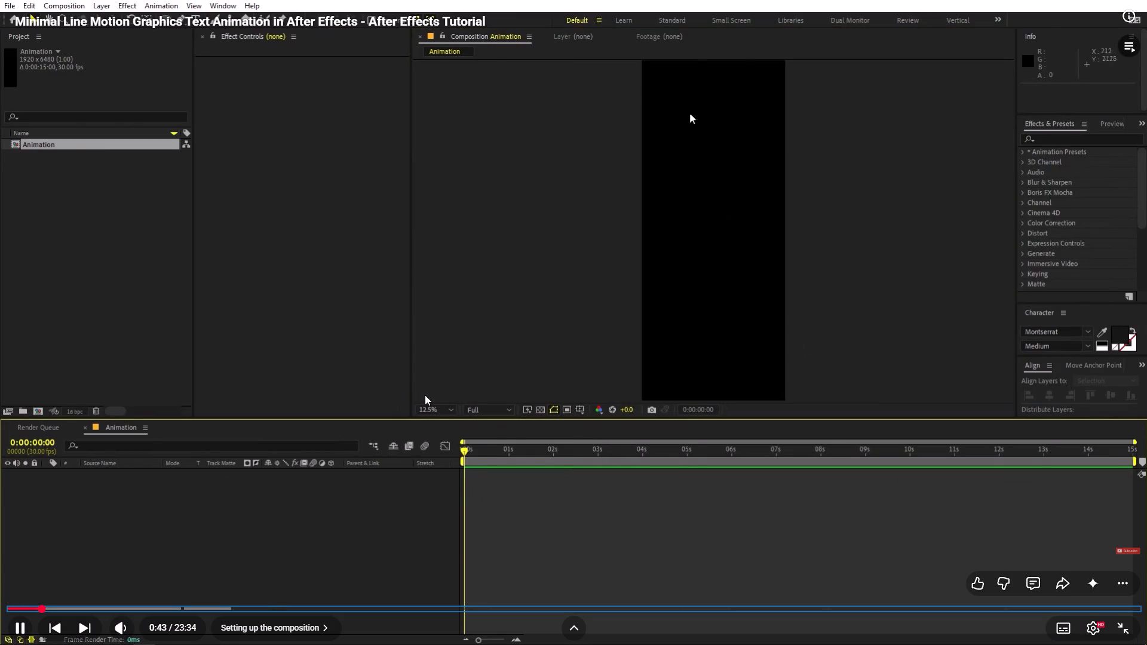
key(space)
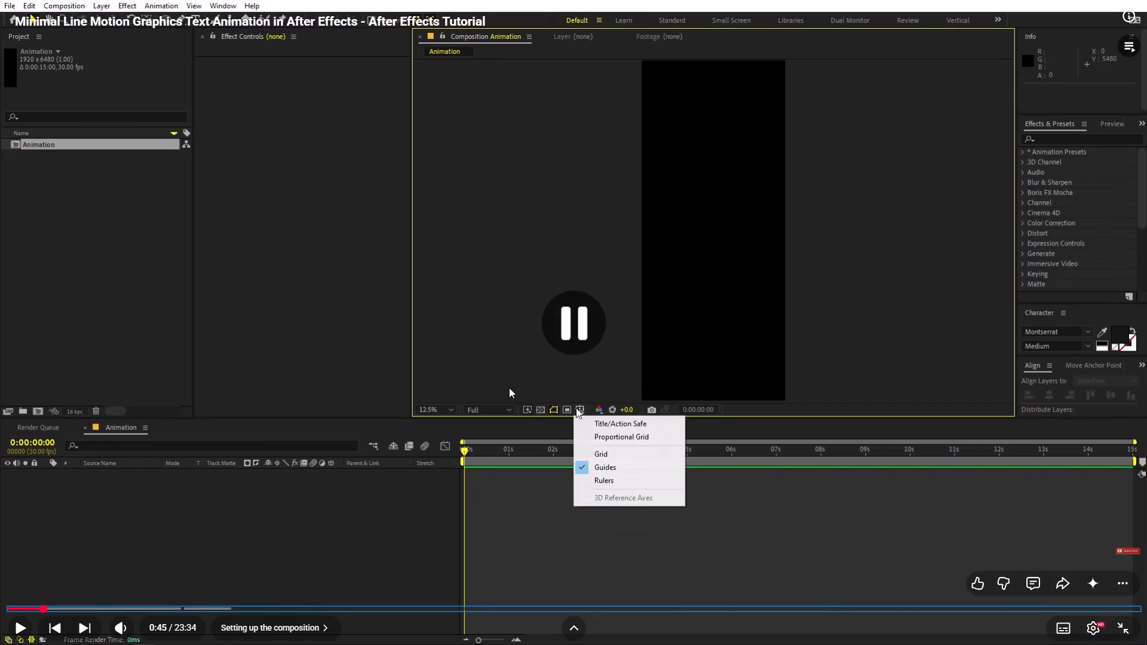
key(alt+Tab)
Turn on the Proportional Grid overlay for the animation composition.
click(392, 429)
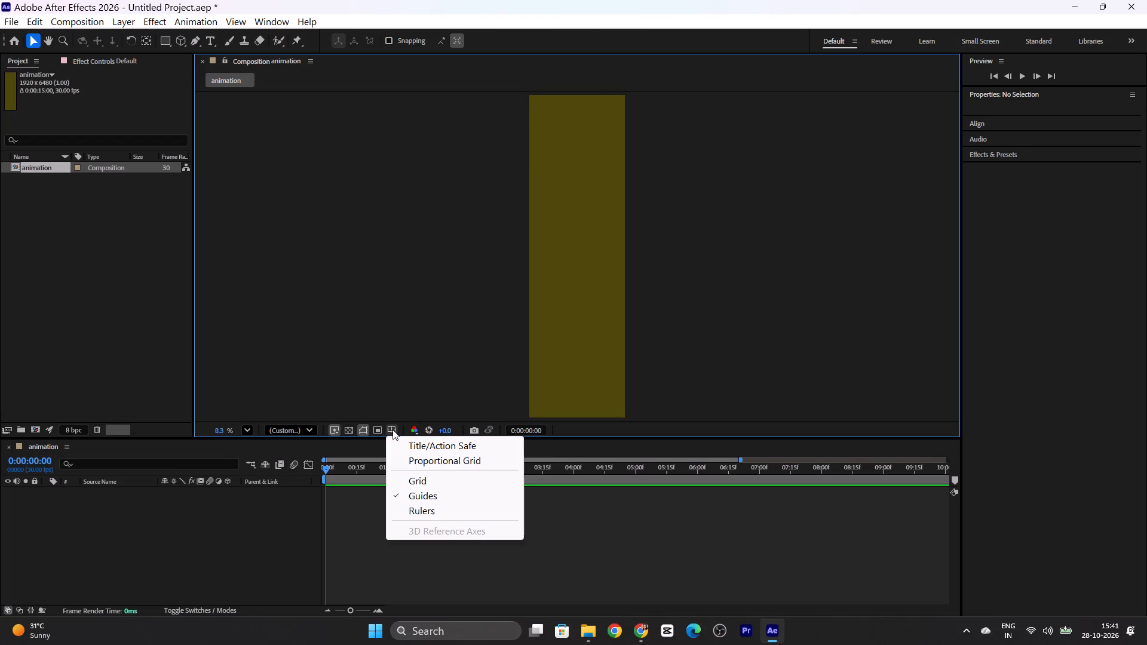
click(437, 460)
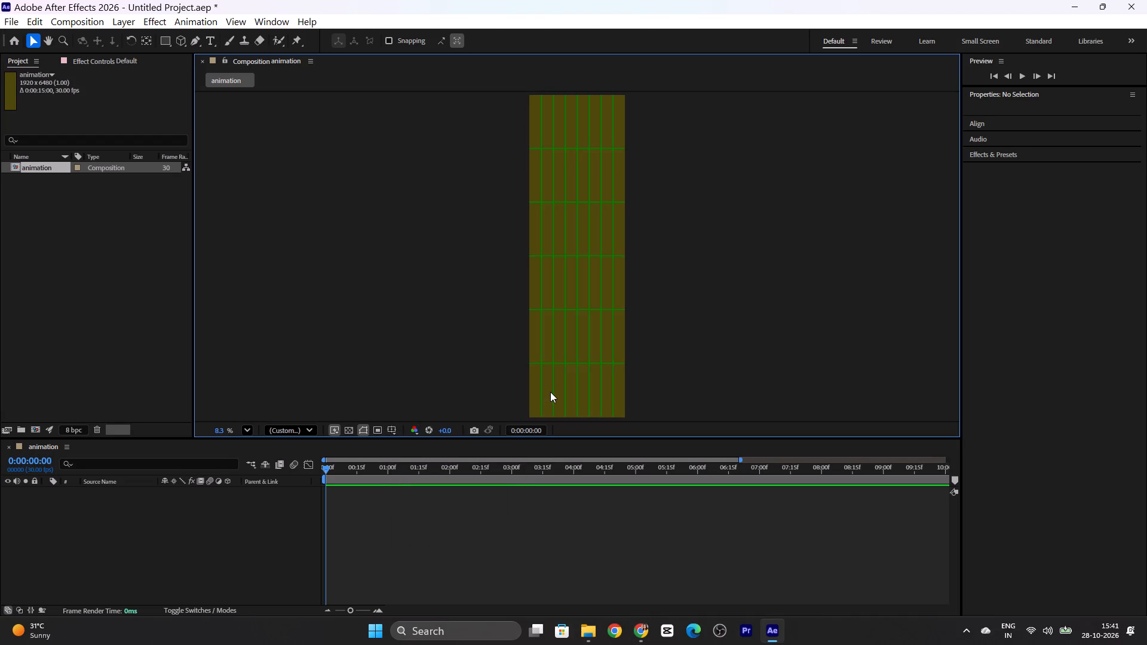
Change the animation composition's background color to black (000000) in its composition settings.
right_click(536, 395)
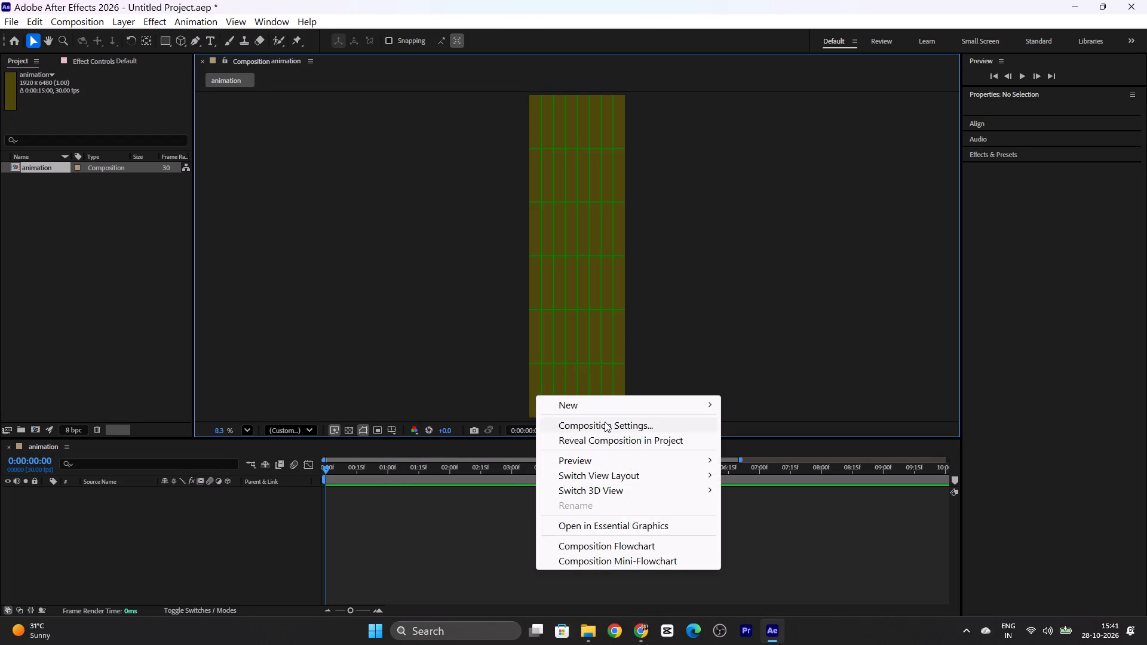
click(605, 422)
click(494, 405)
drag(462, 390, 438, 394)
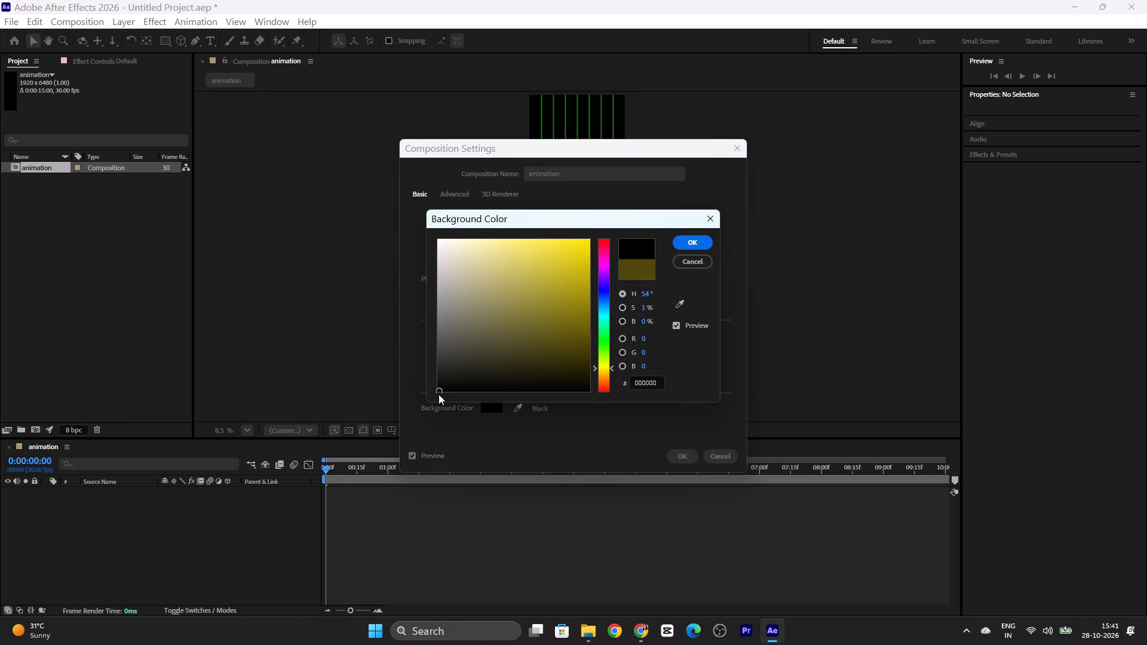
click(703, 244)
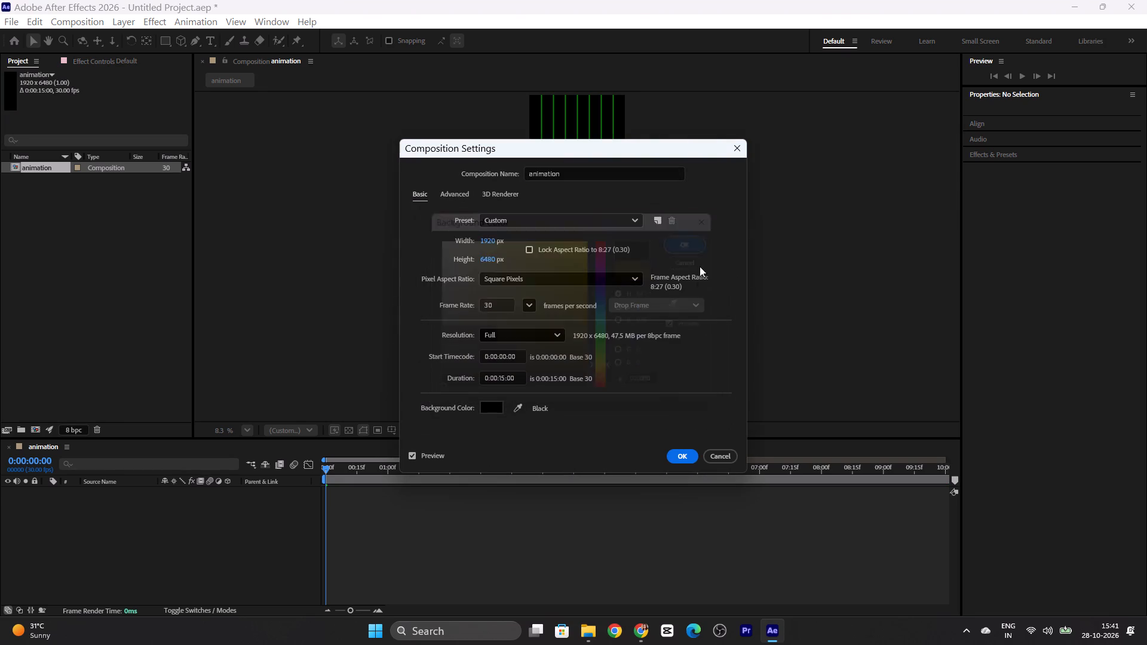
click(680, 454)
Switch to the tutorial in Chrome, watch the grid and view positioning until about 0:52, and return to After Effects.
key(alt+Tab)
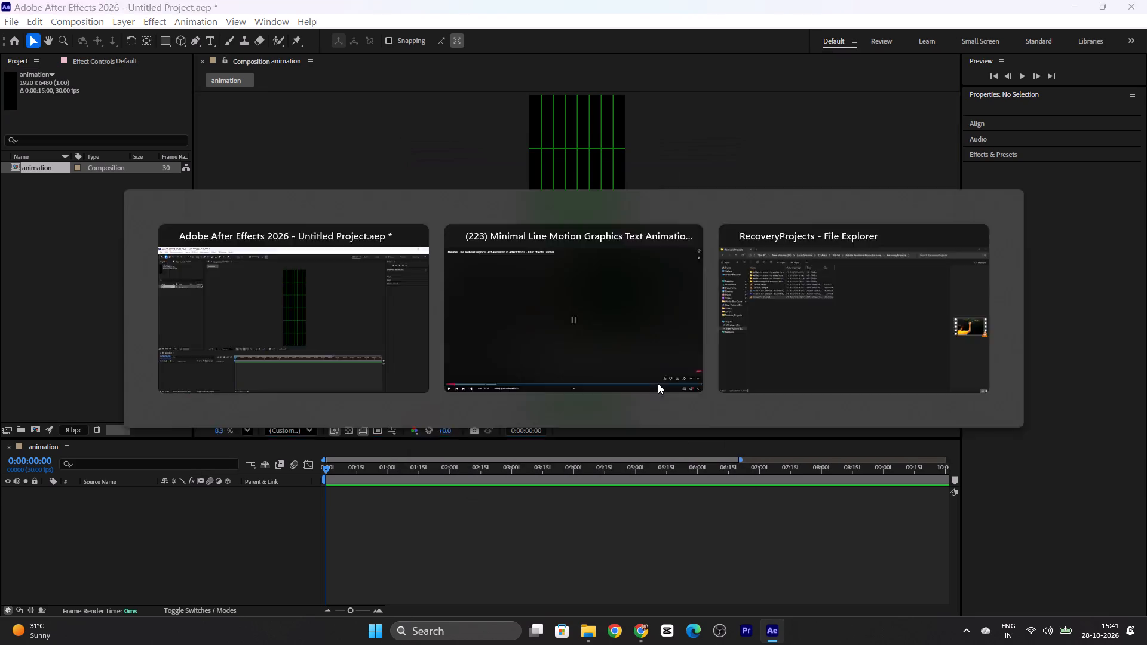
key(space)
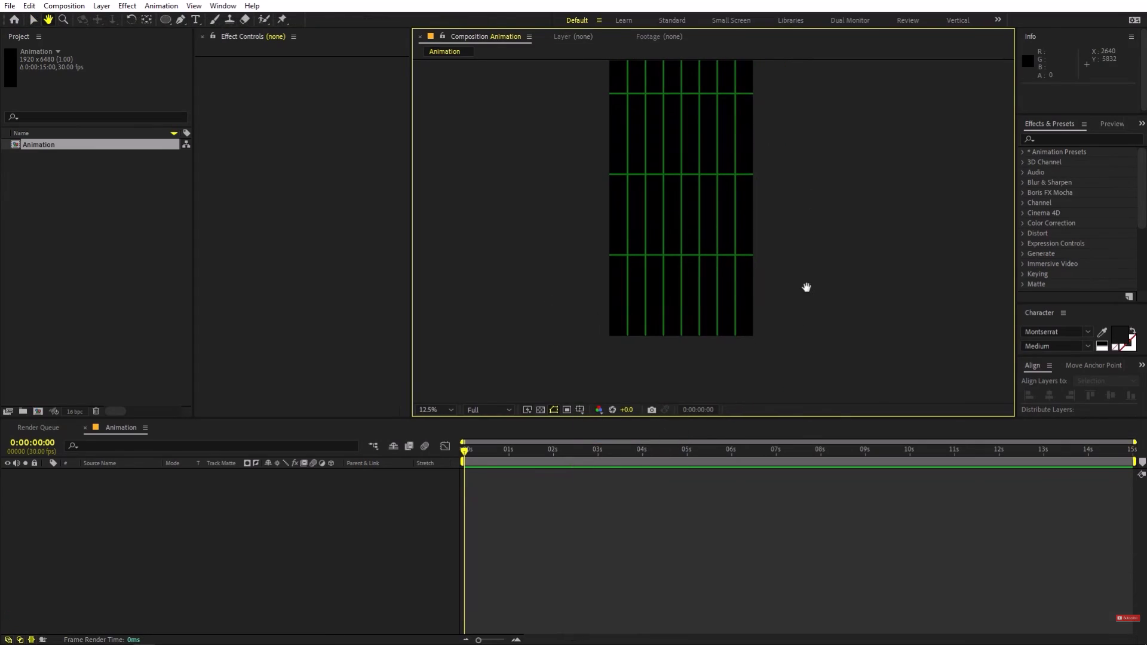
key(space)
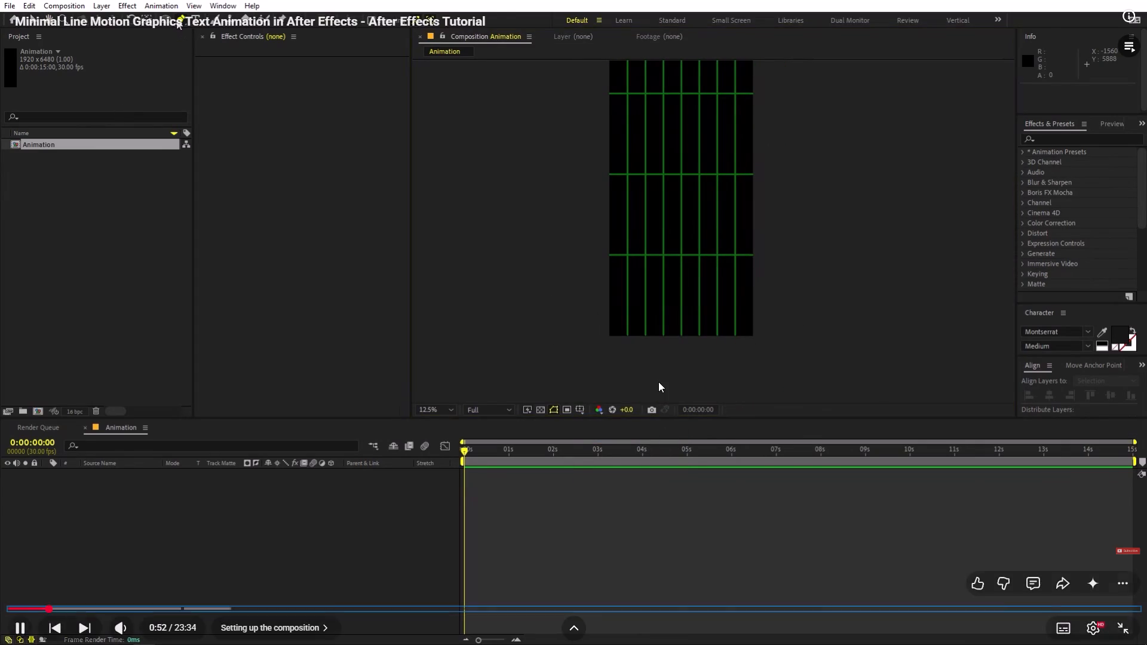
key(alt+Tab)
Set the composition preview resolution to Full.
click(276, 428)
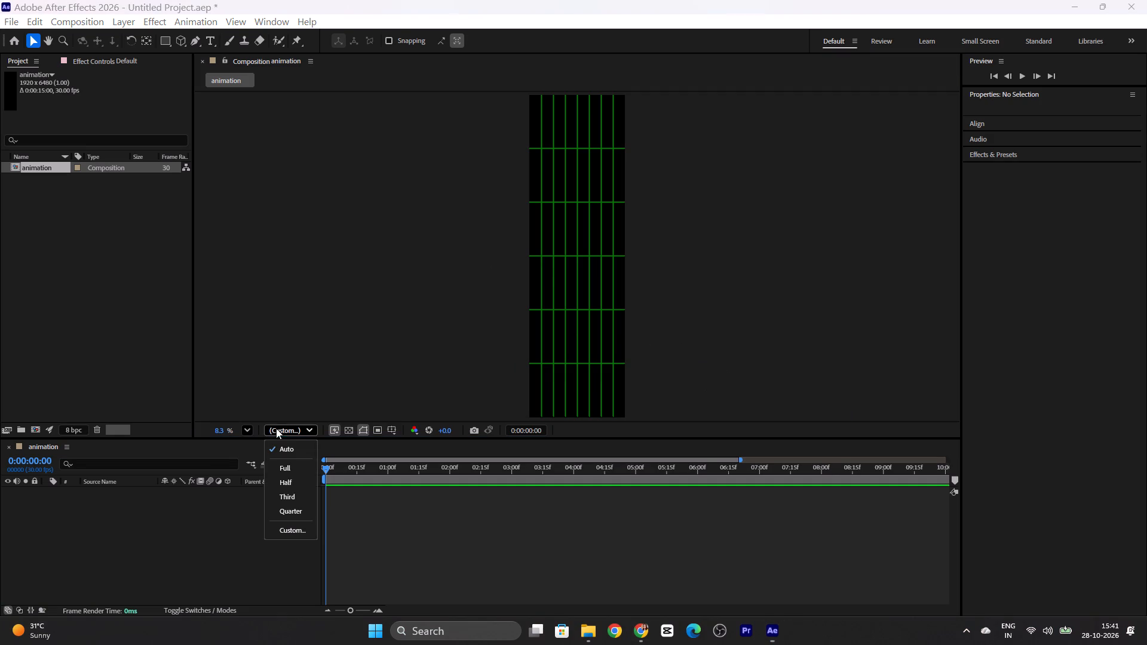
click(292, 465)
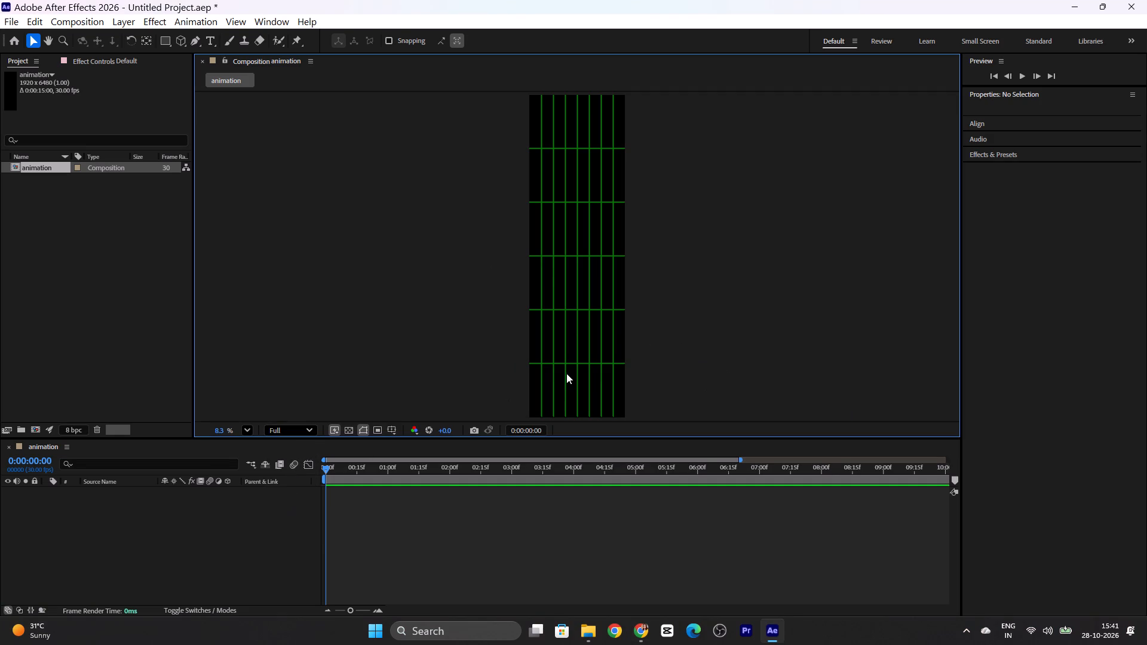
click(302, 428)
click(599, 318)
Zoom the composition view to 25% and pan with the Hand tool to the bottom two grid rows.
scroll(599, 316, up, 7)
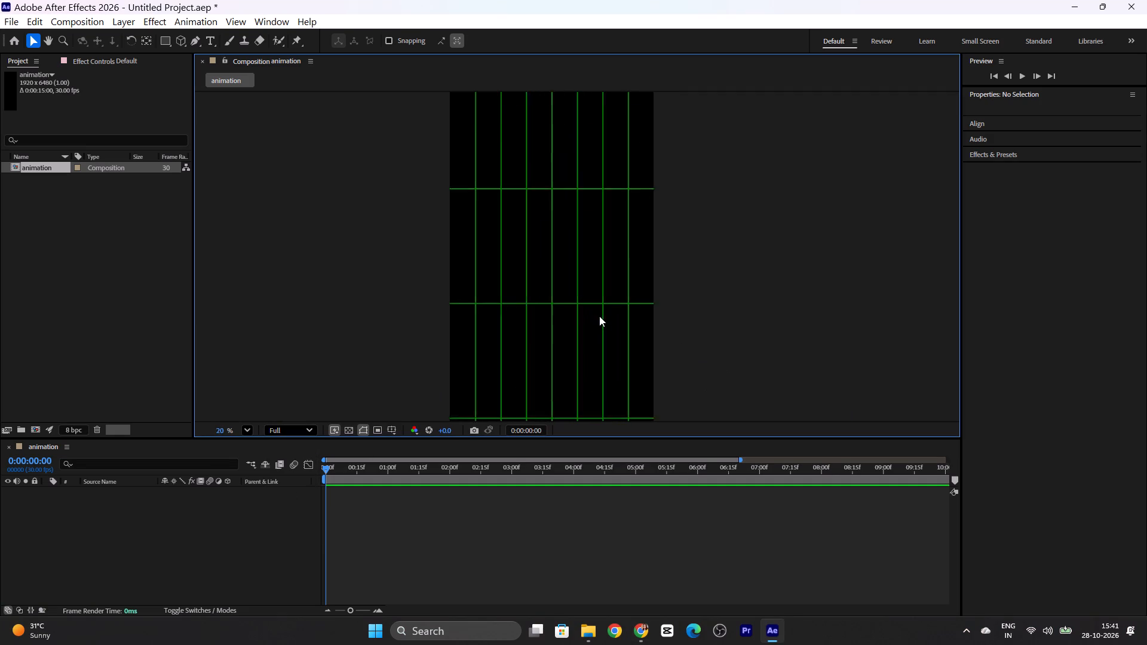
scroll(599, 316, up, 2)
drag(595, 320, 603, 279)
drag(627, 339, 626, 322)
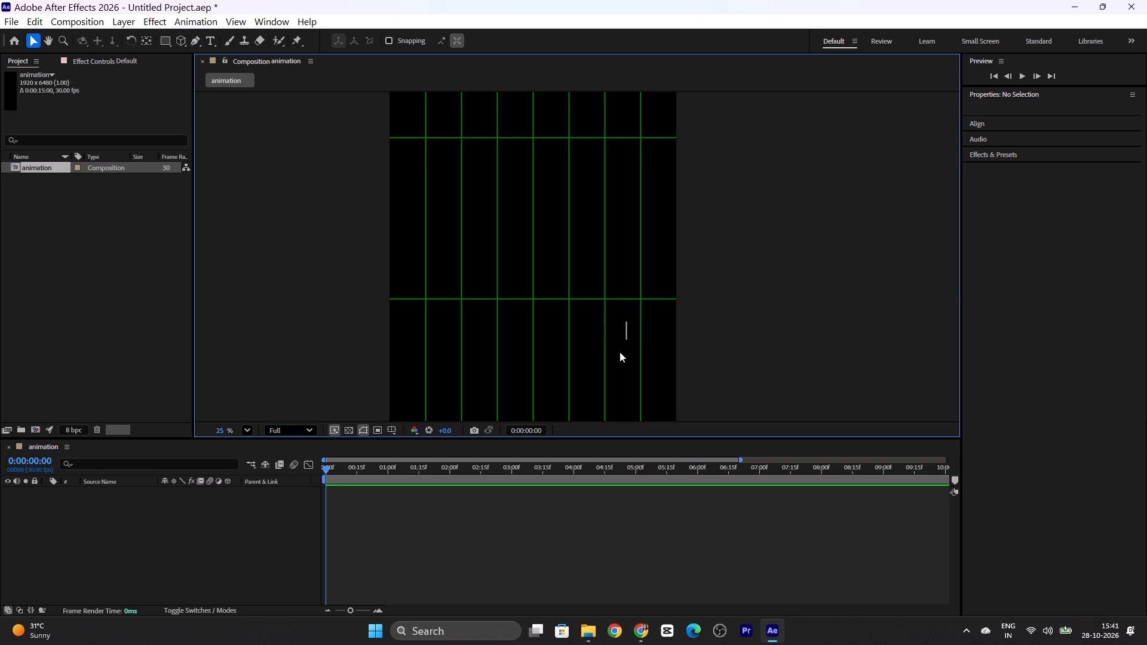
alt+drag(620, 351, 618, 297)
alt+drag(649, 361, 648, 314)
key(h)
drag(603, 292, 653, 223)
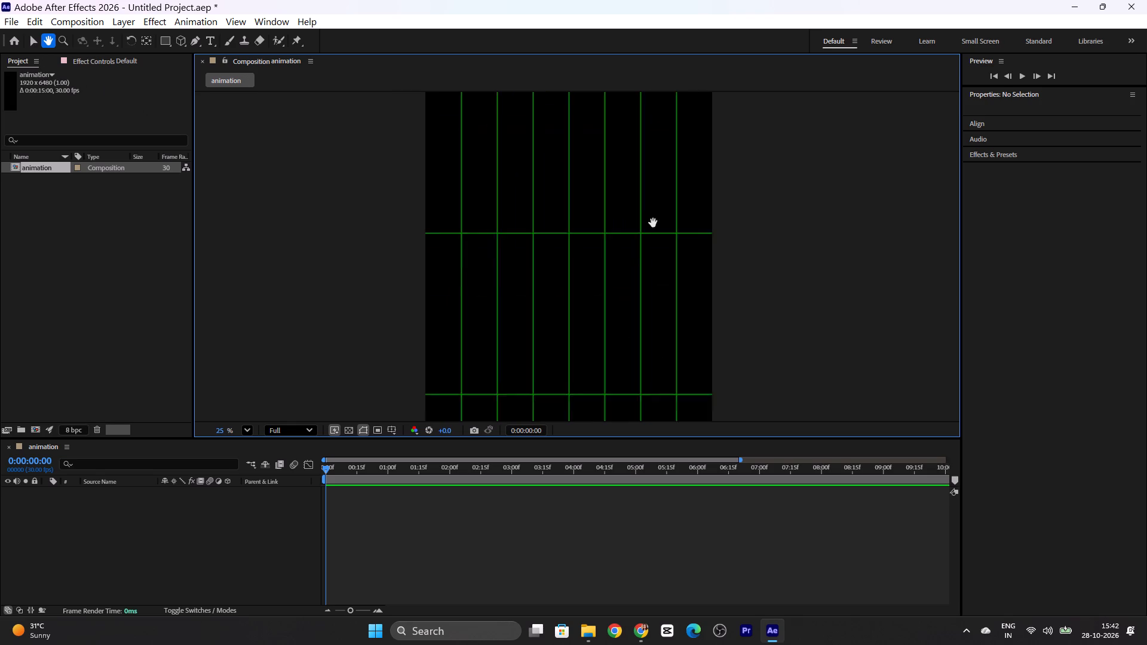
drag(653, 223, 645, 146)
drag(614, 315, 591, 232)
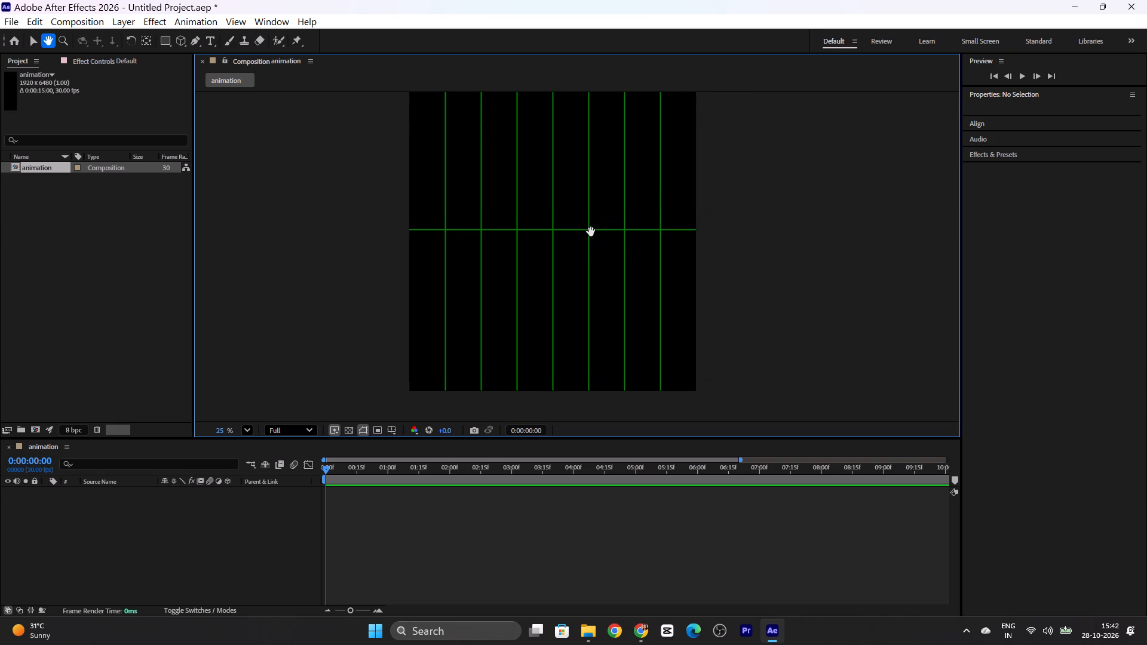
drag(591, 232, 588, 237)
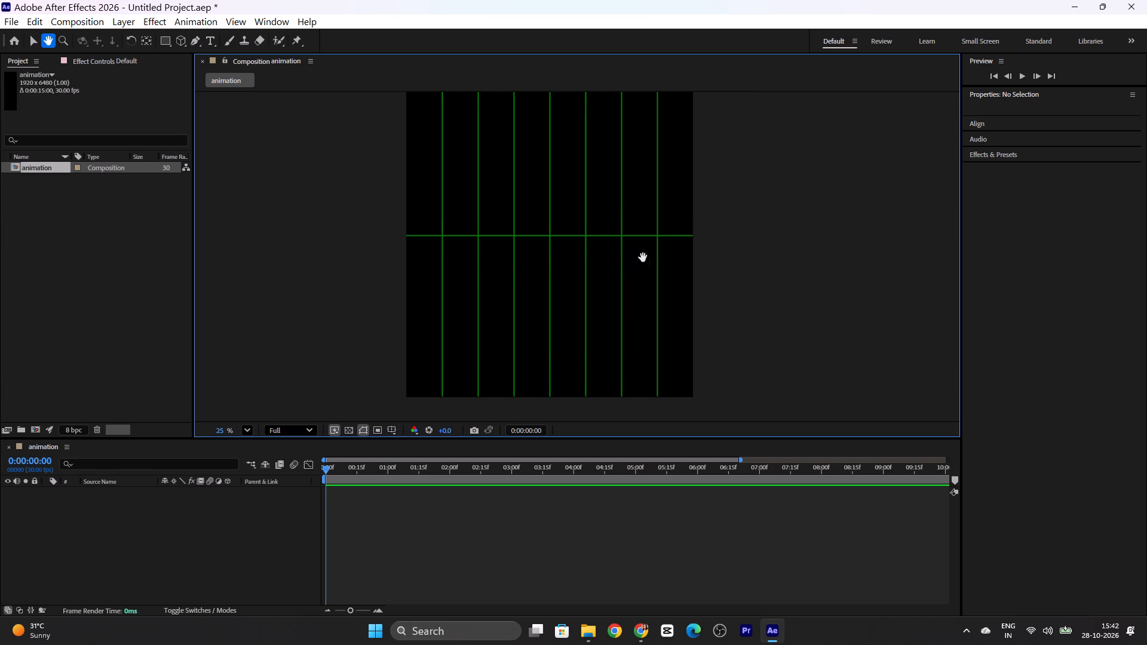
click(587, 266)
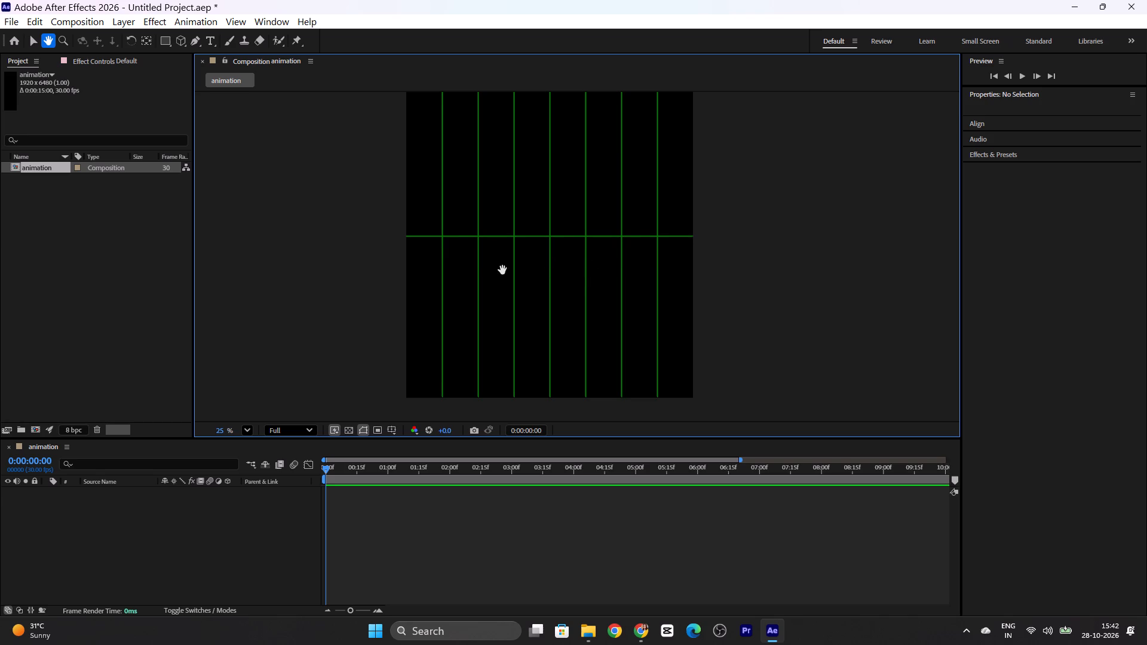
Switch to the tutorial in Chrome, rewatch how the shape fill is set up until about 0:55, and return to After Effects.
key(alt+Tab)
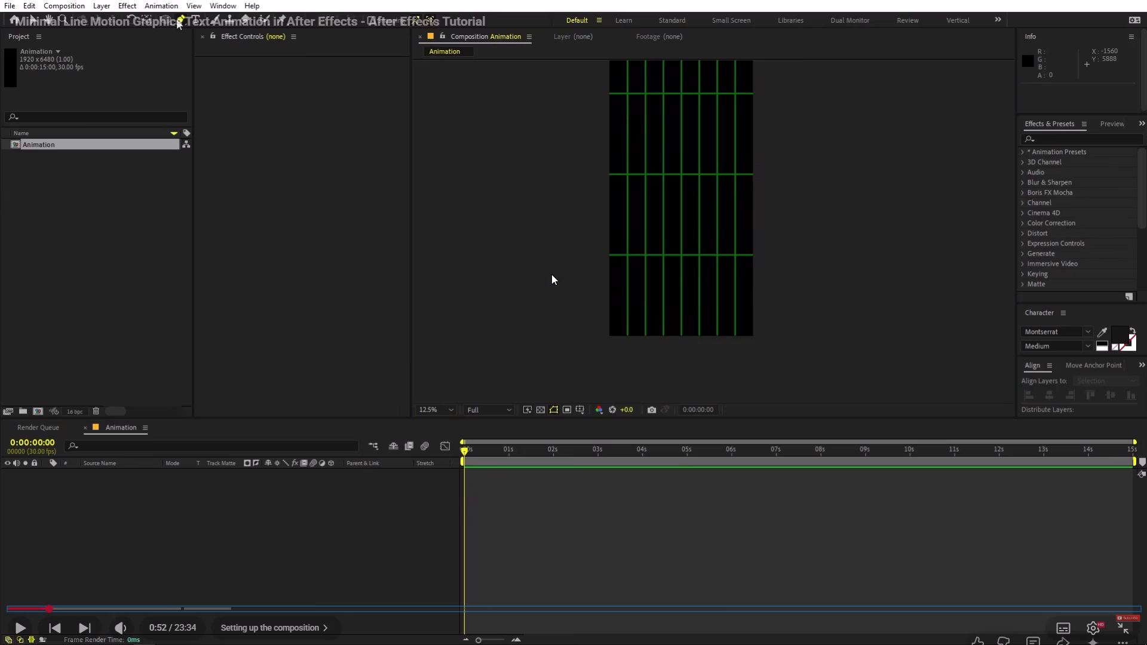
key(space)
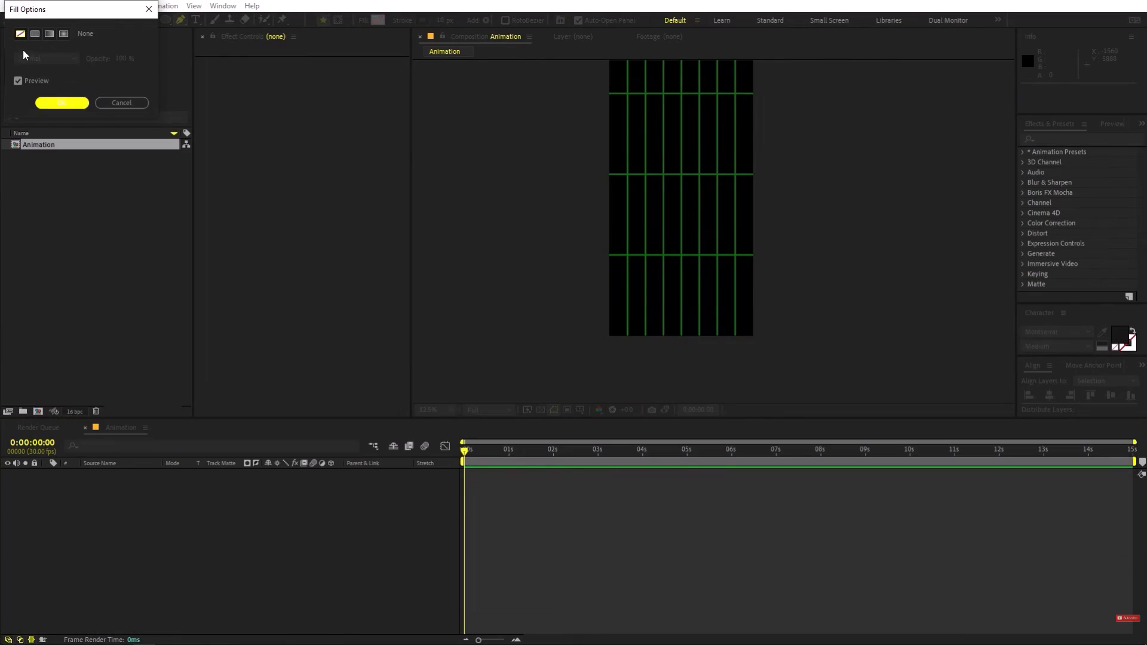
key(space)
key(space)
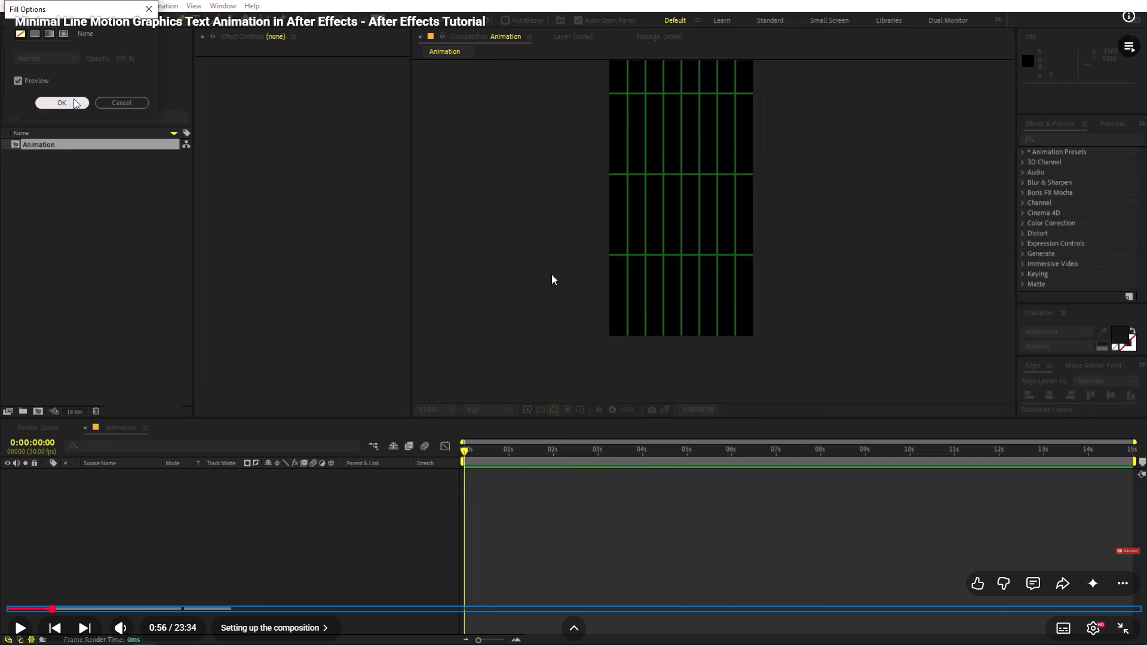
key(Left)
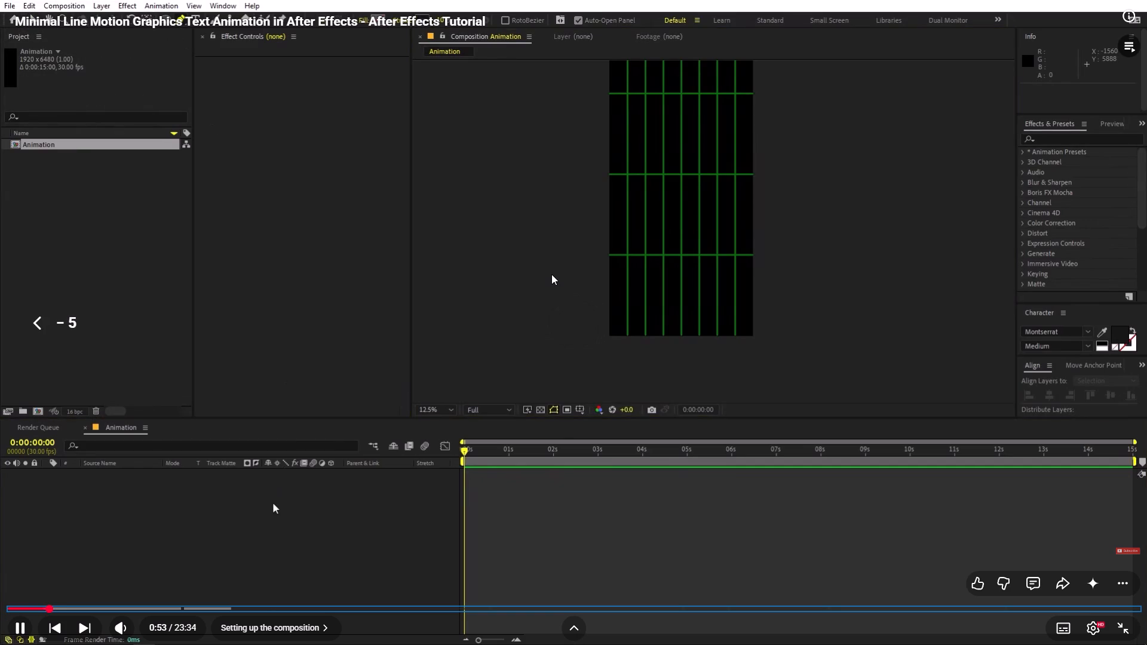
key(Left)
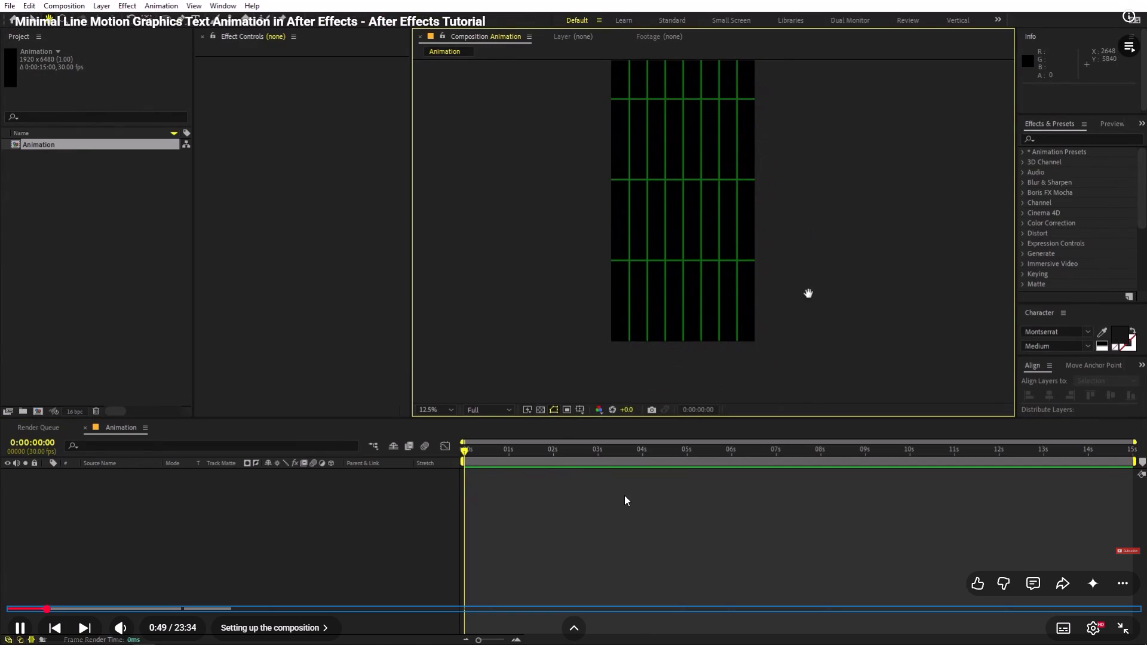
click(331, 336)
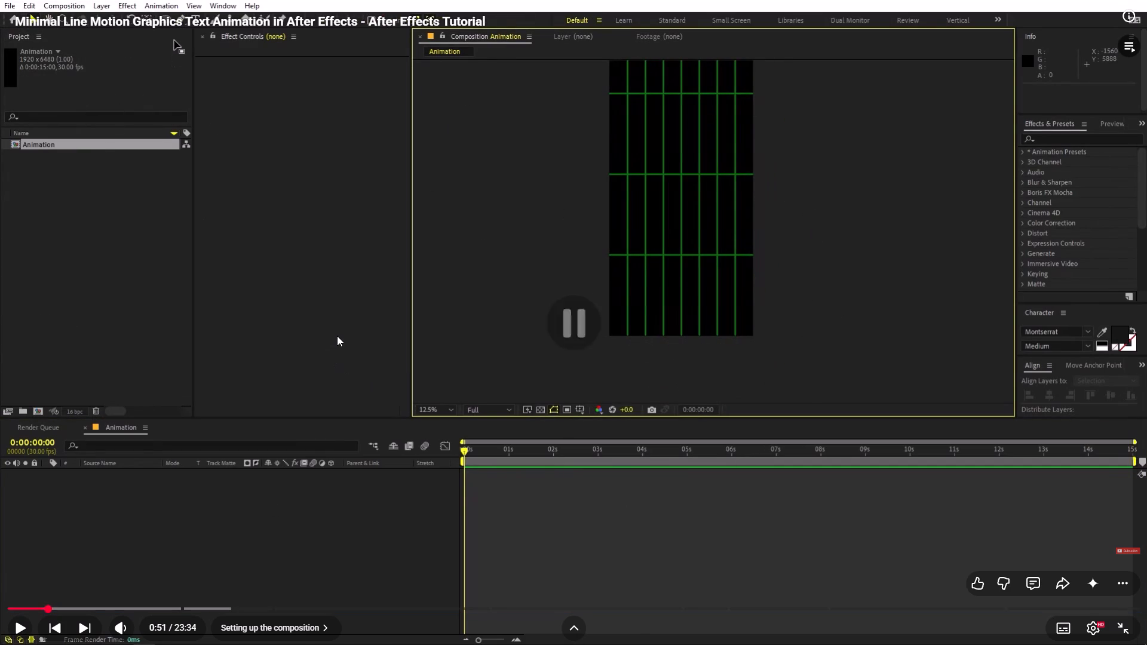
key(space)
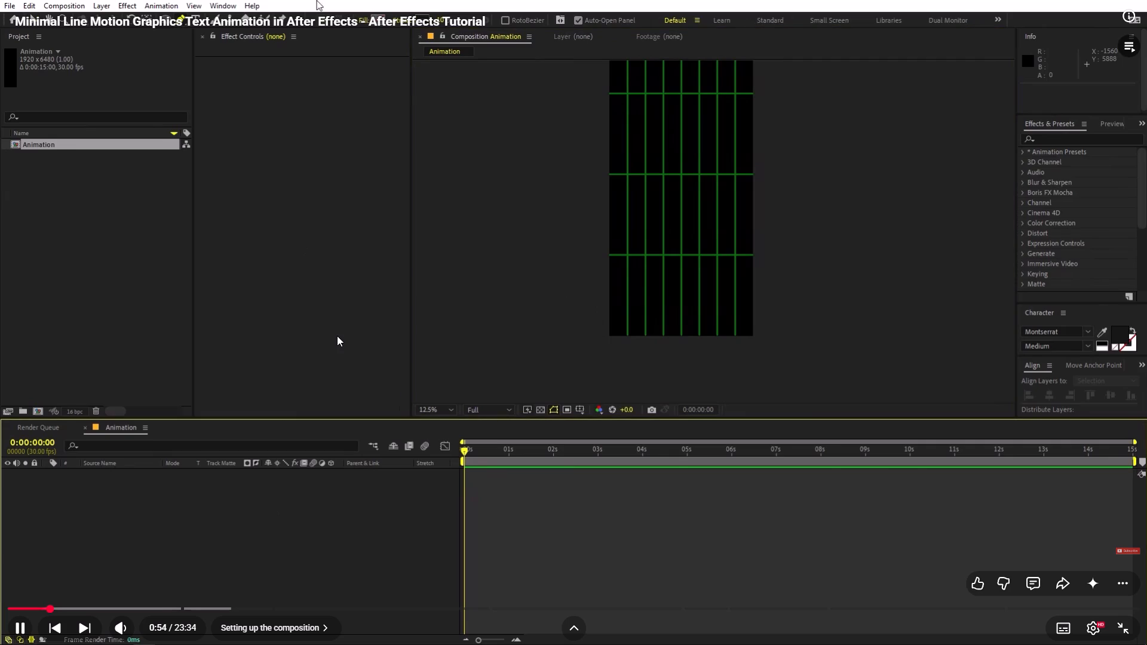
key(space)
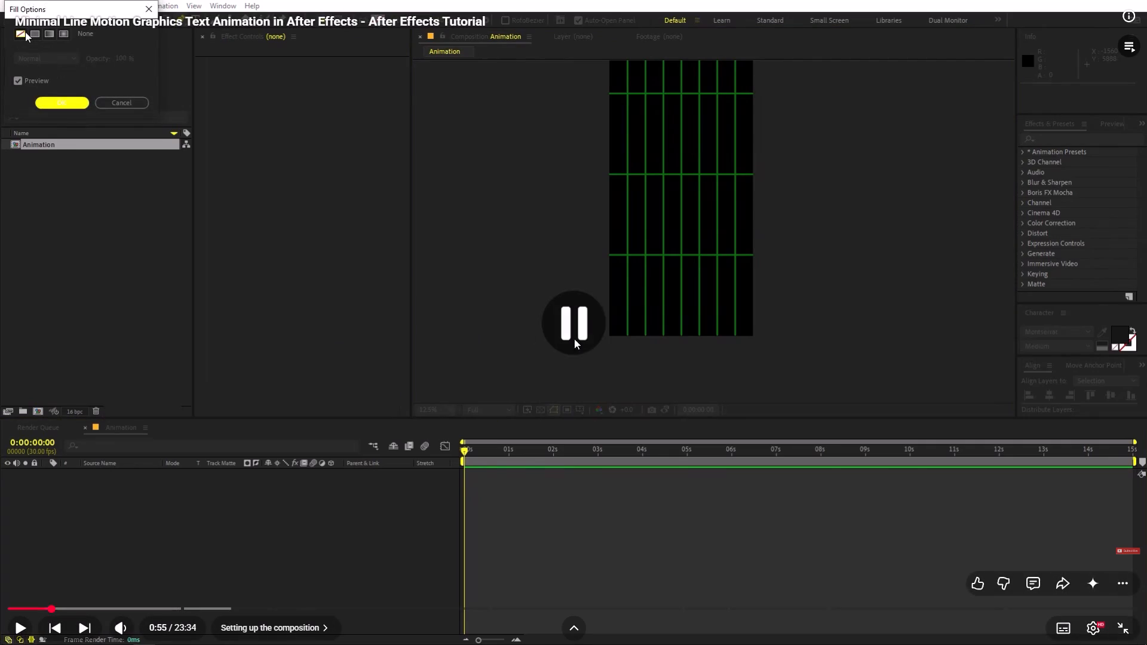
key(alt+Tab)
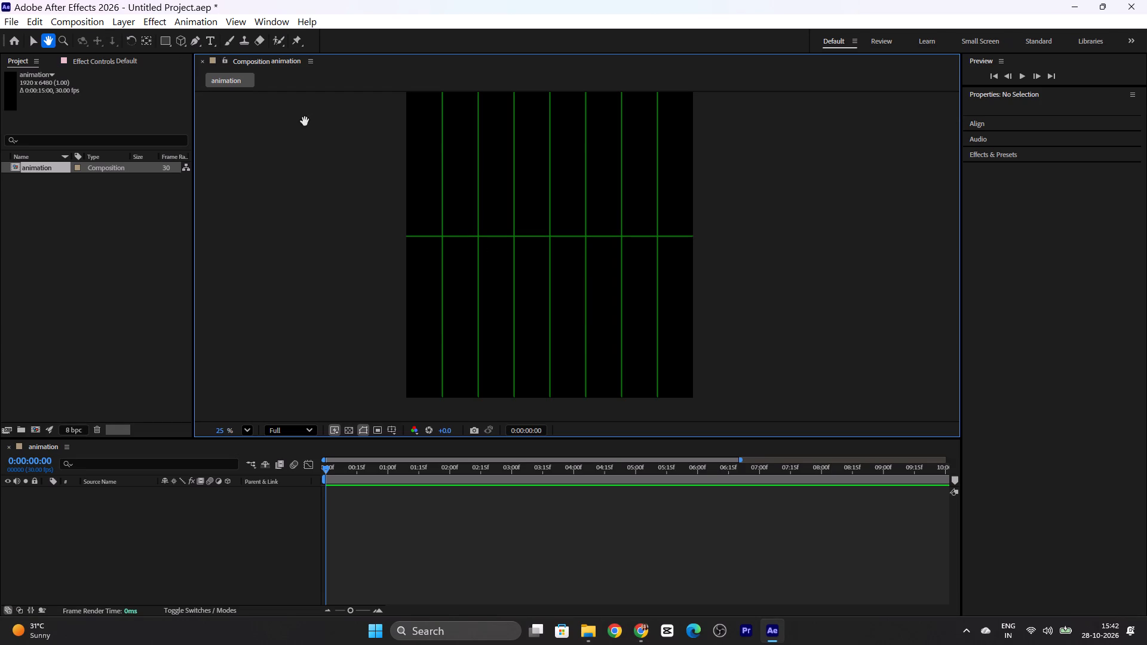
Activate the Pen tool and set its fill to None, checking the tutorial in Chrome for the fill option.
click(194, 41)
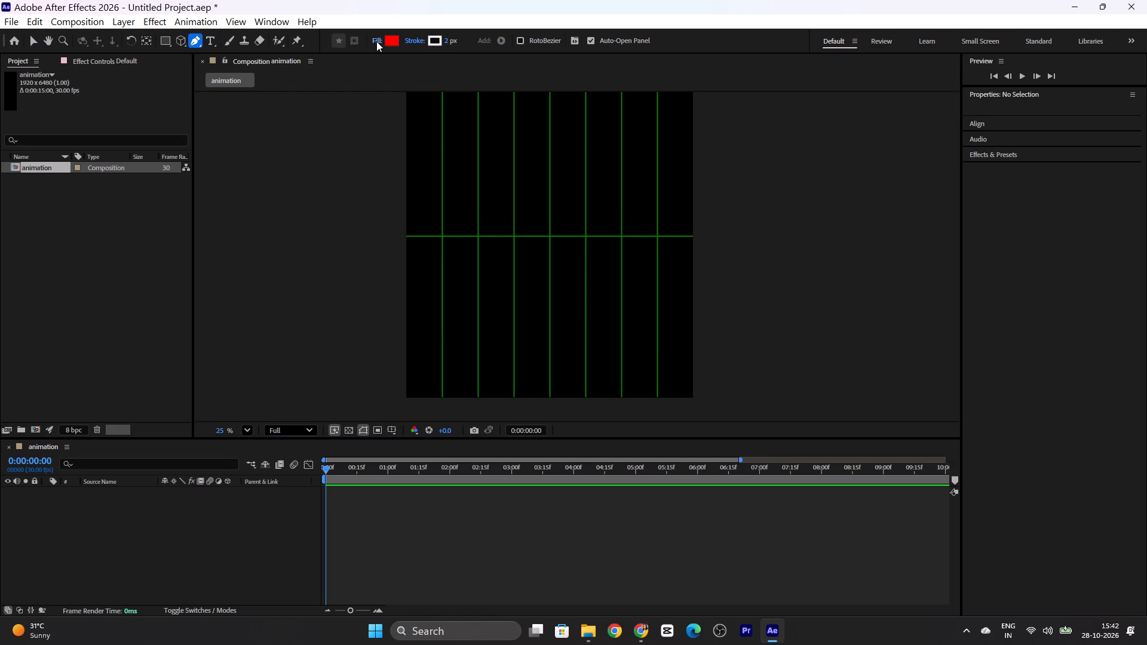
click(376, 41)
click(559, 306)
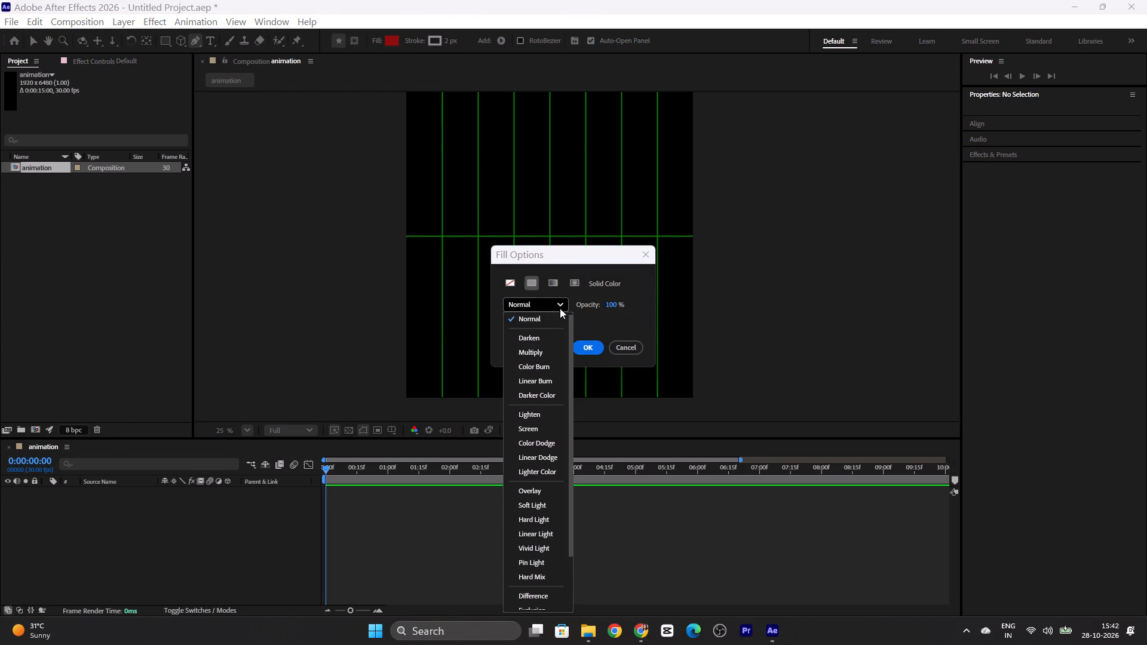
key(alt+Tab)
key(alt+Tab)
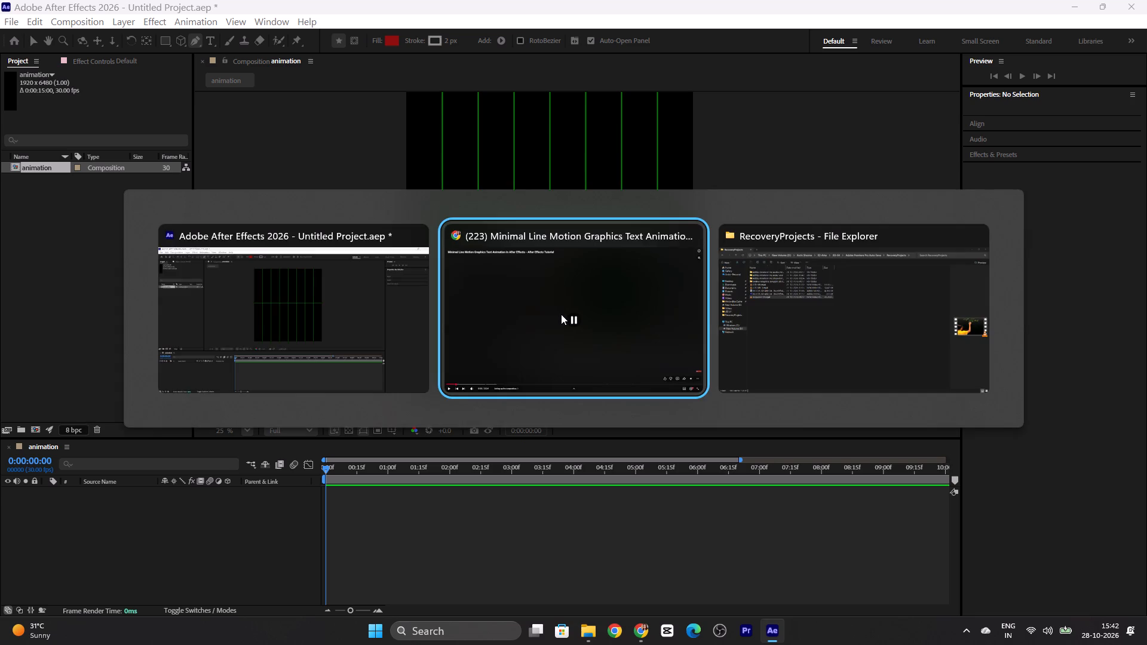
key(space)
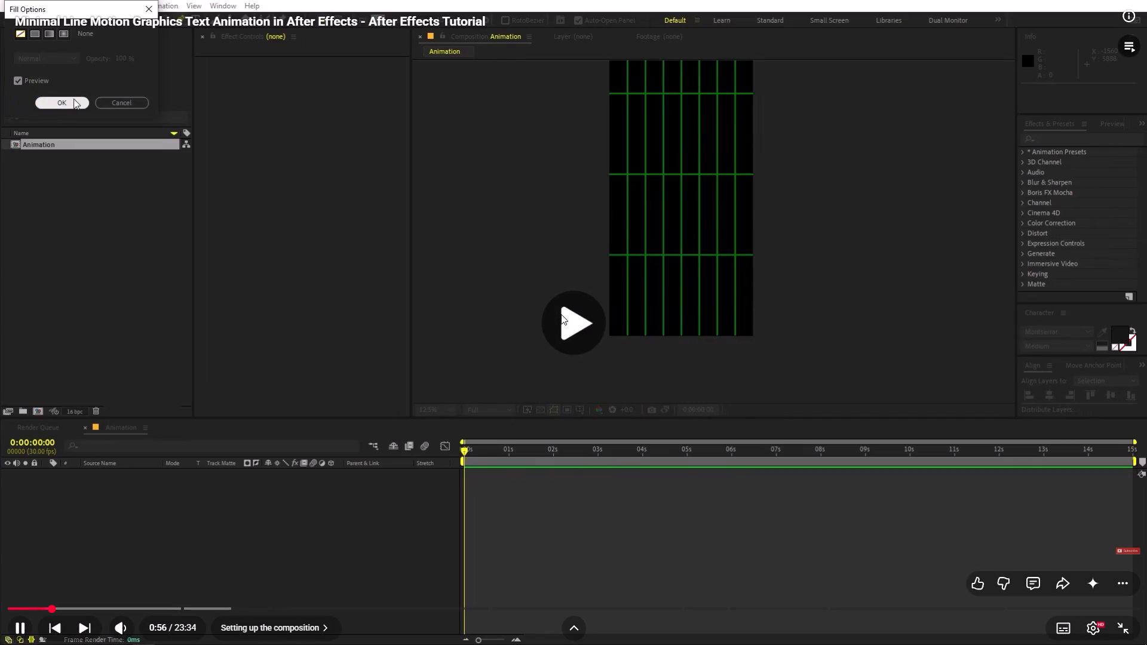
key(space)
key(alt+Tab)
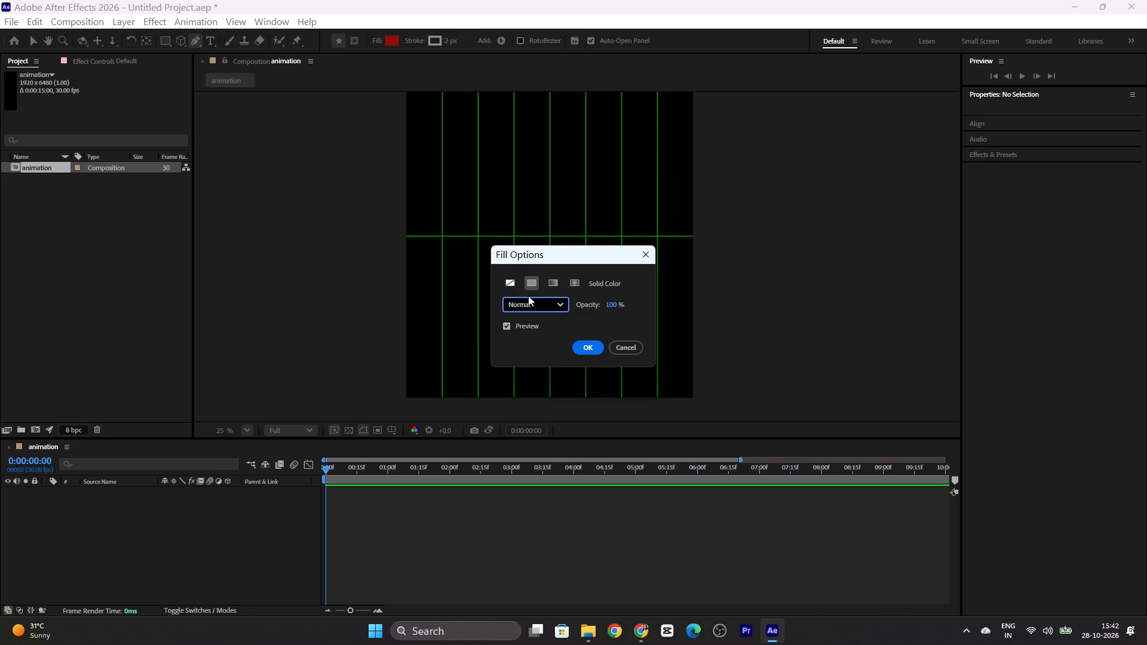
click(514, 282)
click(597, 344)
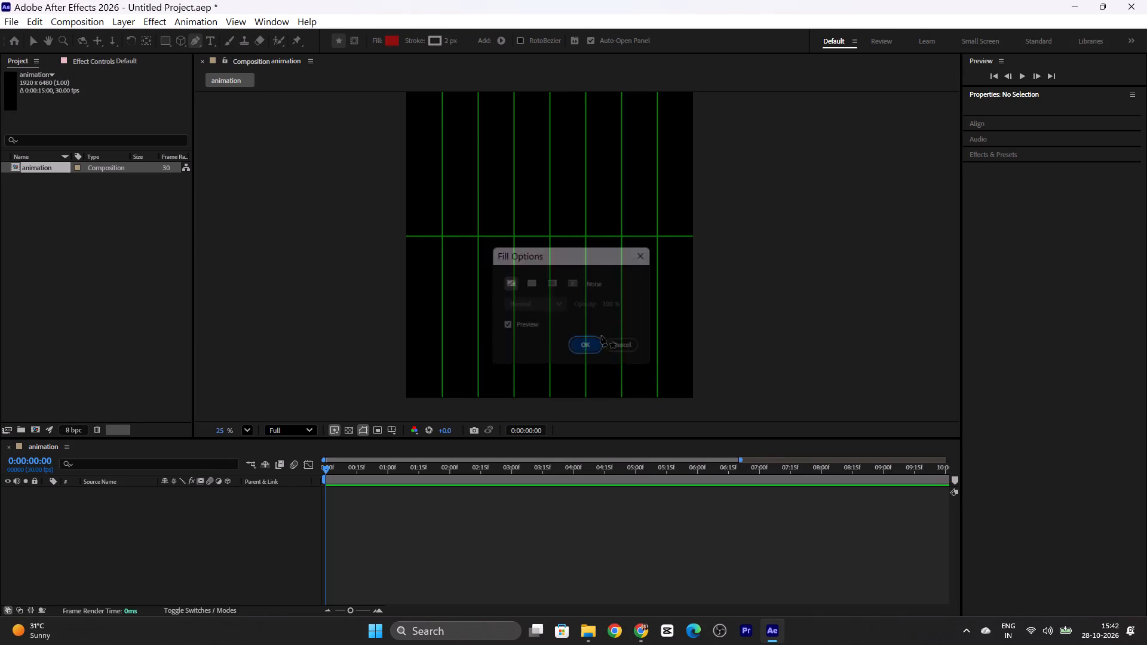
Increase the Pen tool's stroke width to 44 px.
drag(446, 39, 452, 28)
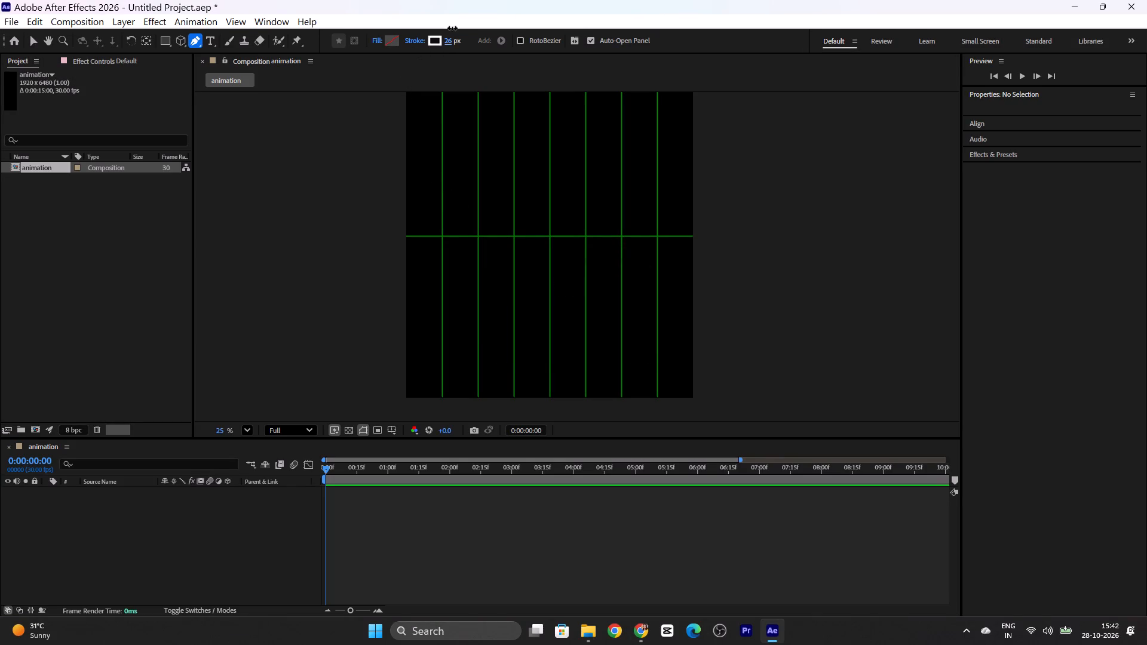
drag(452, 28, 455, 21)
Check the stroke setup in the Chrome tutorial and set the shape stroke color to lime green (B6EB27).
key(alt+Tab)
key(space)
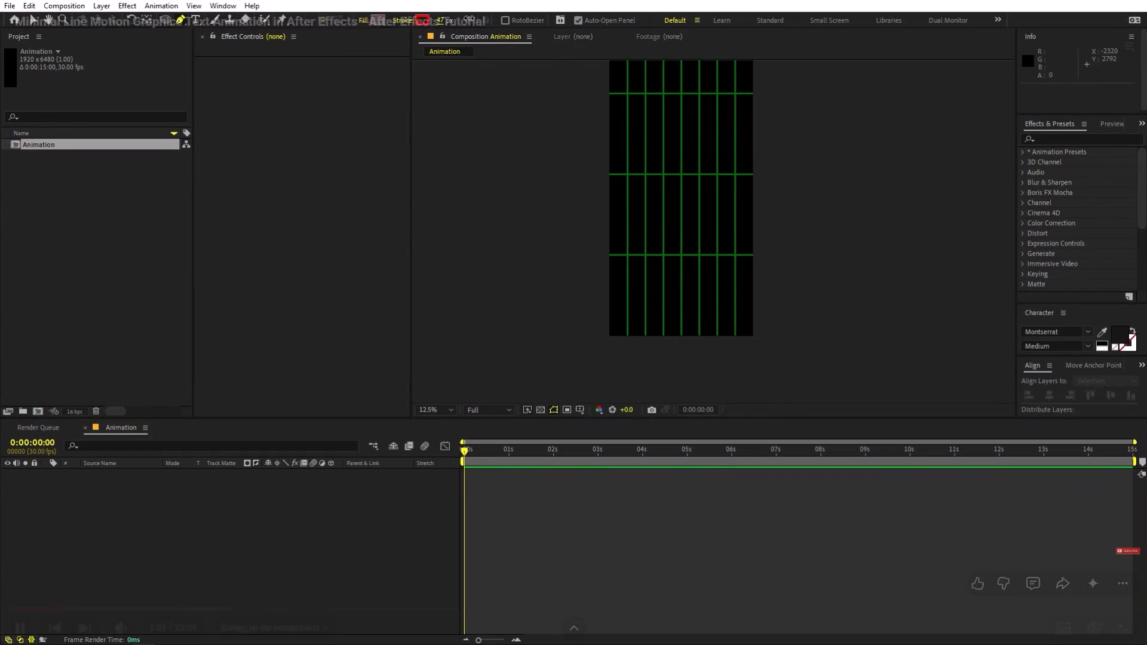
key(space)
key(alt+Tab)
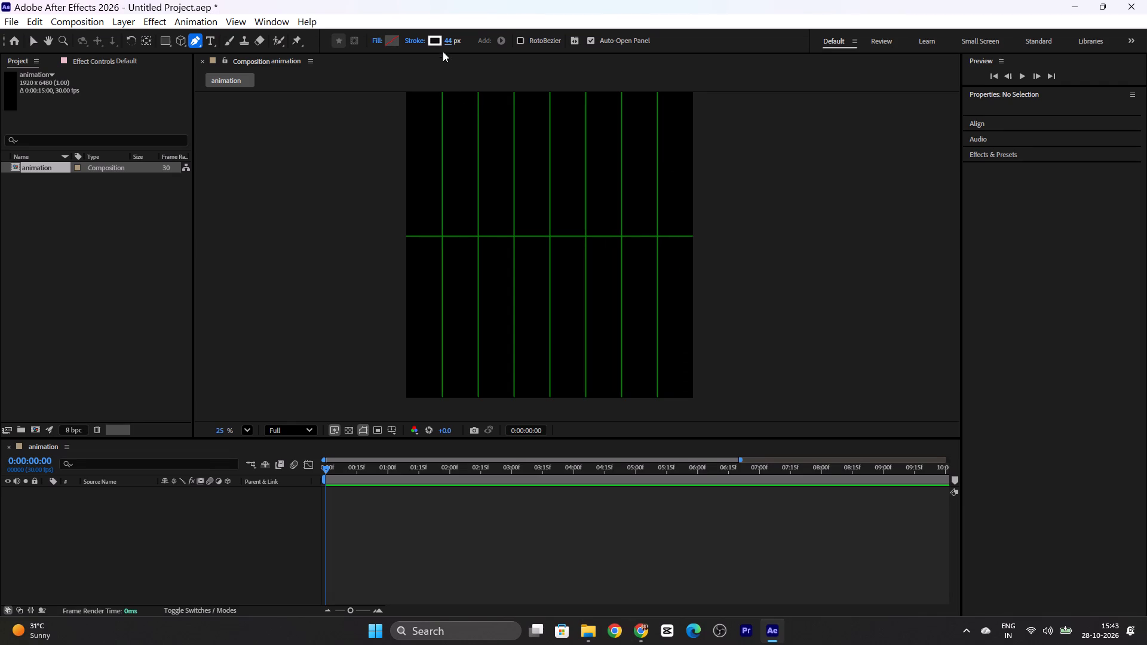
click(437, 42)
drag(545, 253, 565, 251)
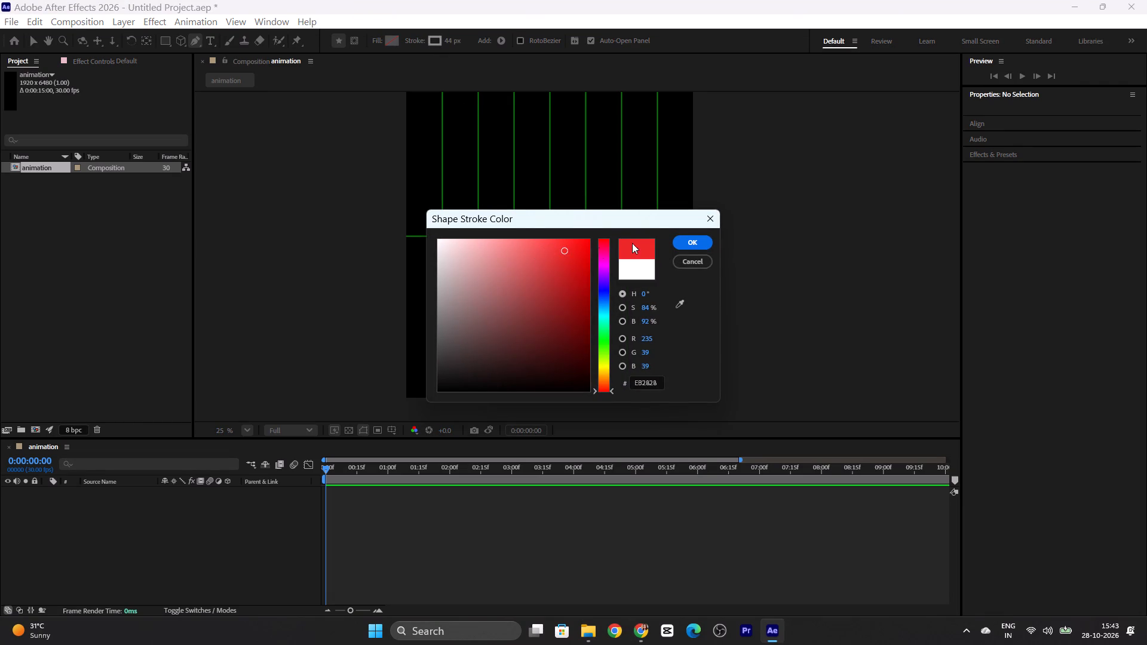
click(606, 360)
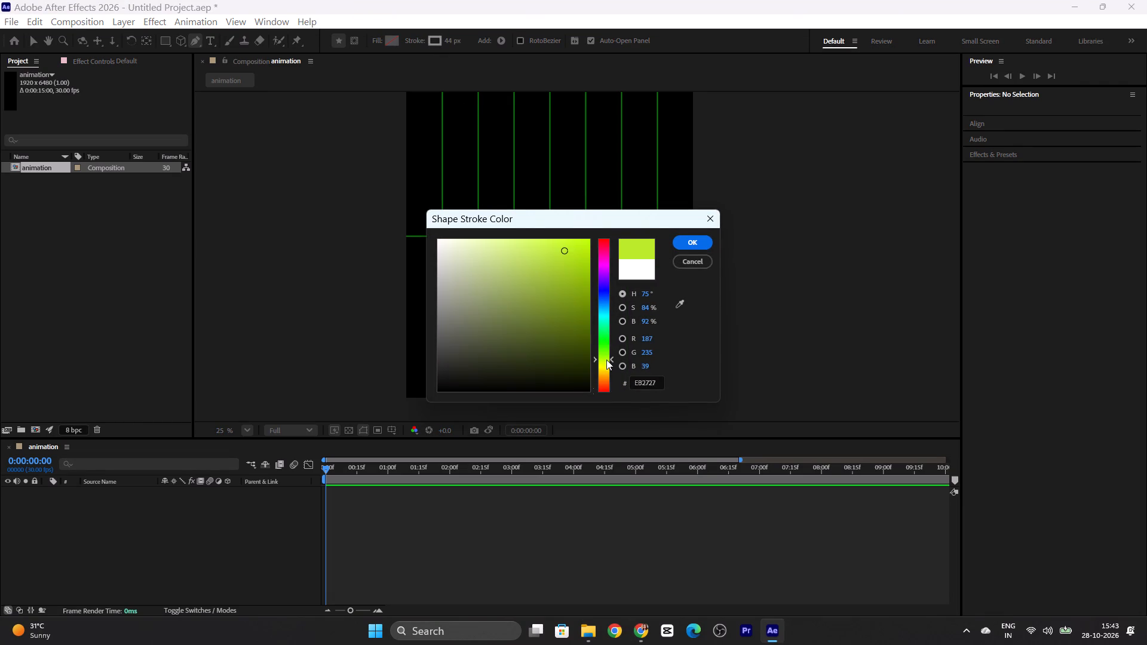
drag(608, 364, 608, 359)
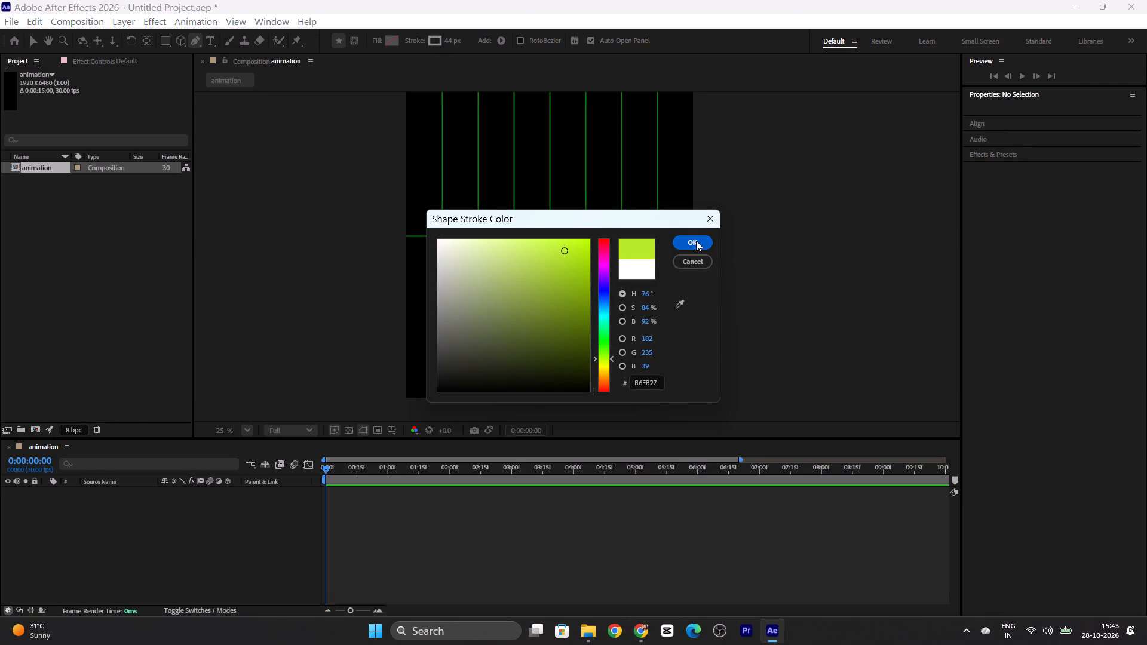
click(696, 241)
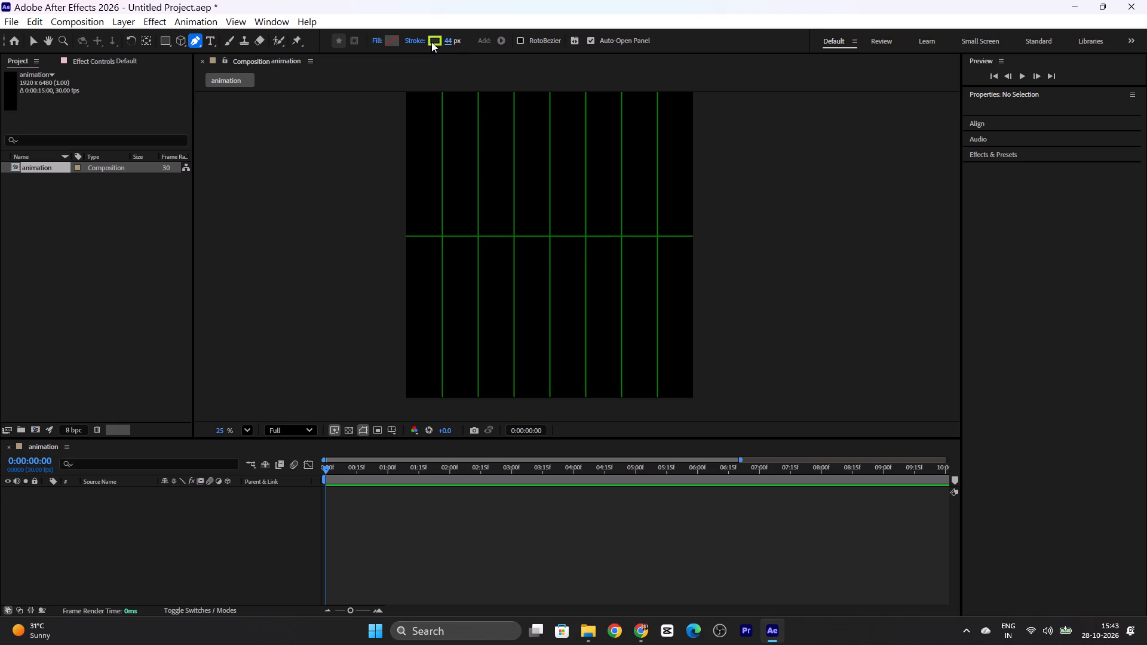
Change the shape stroke color to a crimson pink, RGB 214, 17, 82.
click(431, 41)
drag(572, 275, 565, 346)
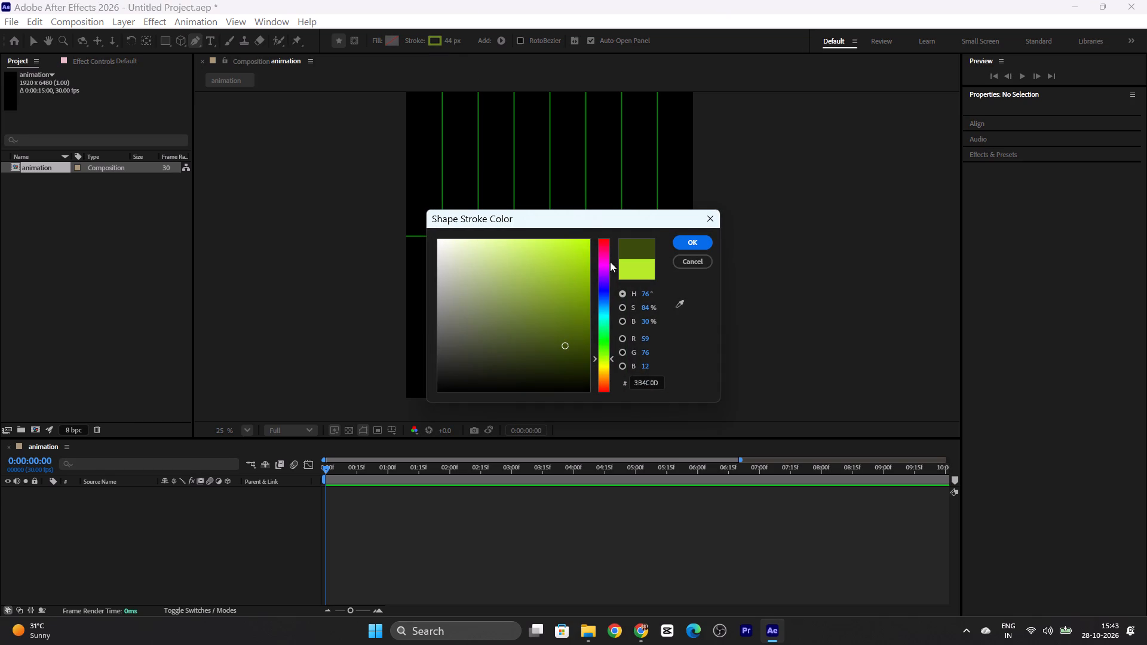
click(612, 253)
click(603, 261)
click(603, 256)
click(604, 251)
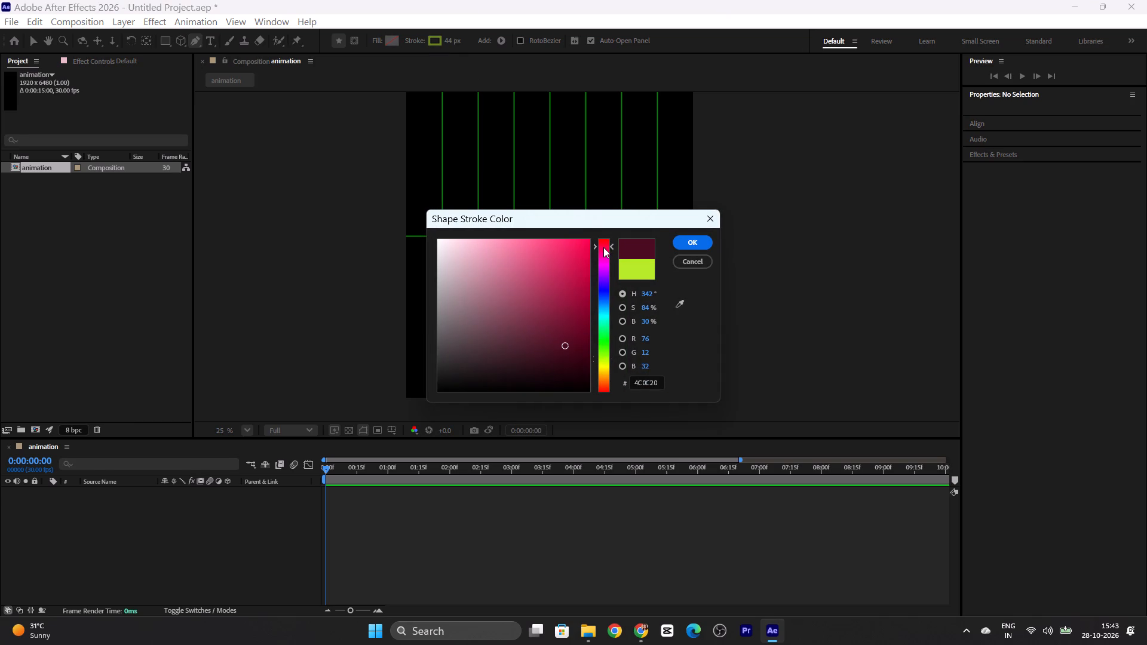
click(578, 263)
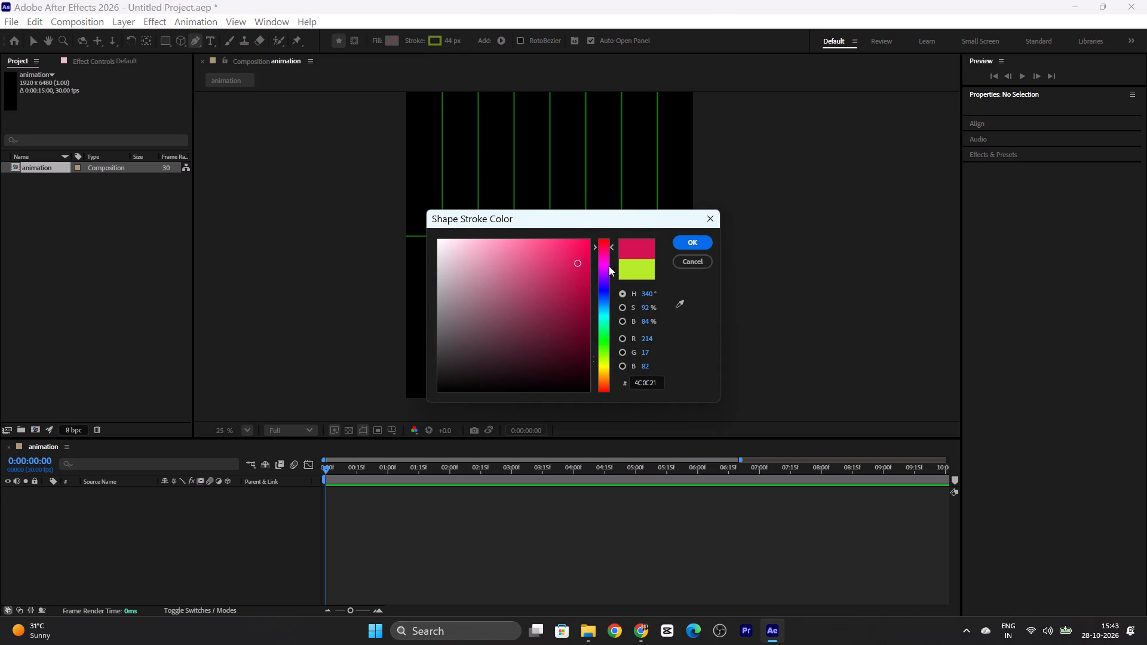
click(698, 236)
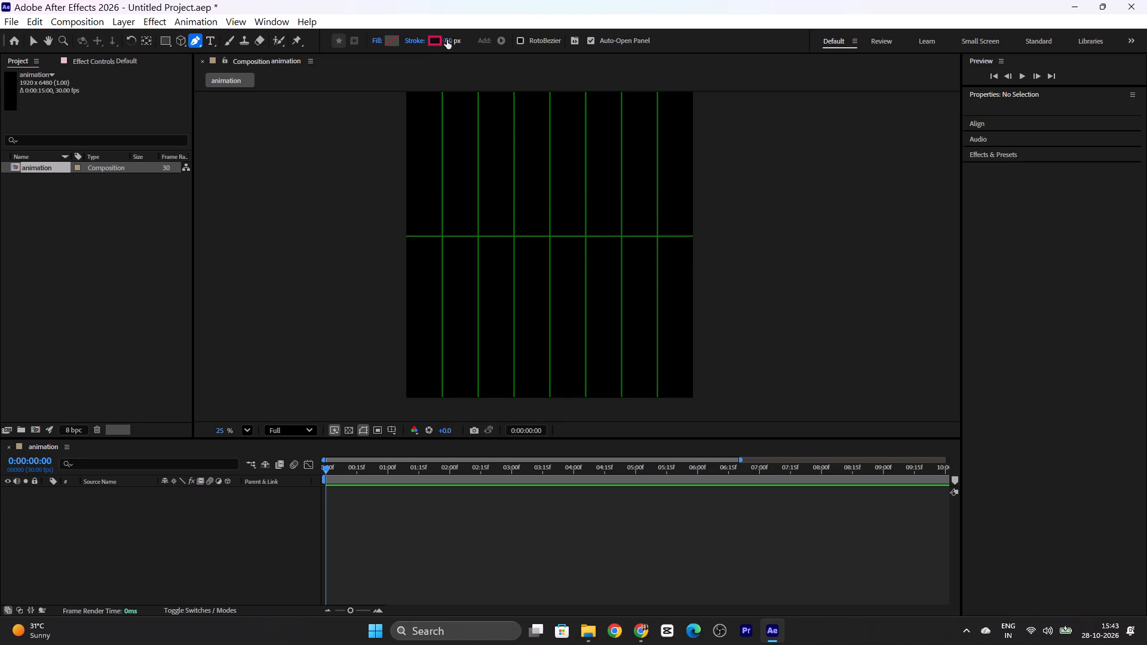
Set the stroke width to 20 px.
click(447, 40)
text(20)
key(Return)
Following the tutorial, draw a vertical pen line on the center grid line from near the composition's bottom to the lowest horizontal grid line.
key(alt+Tab)
key(space)
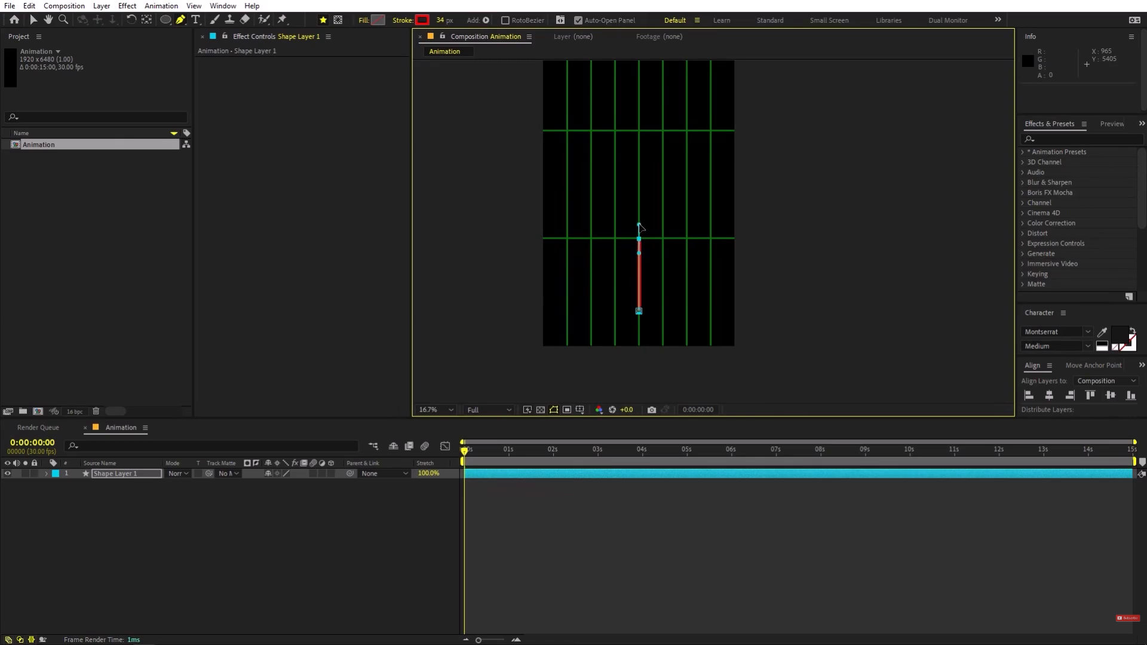
key(space)
key(alt+Tab)
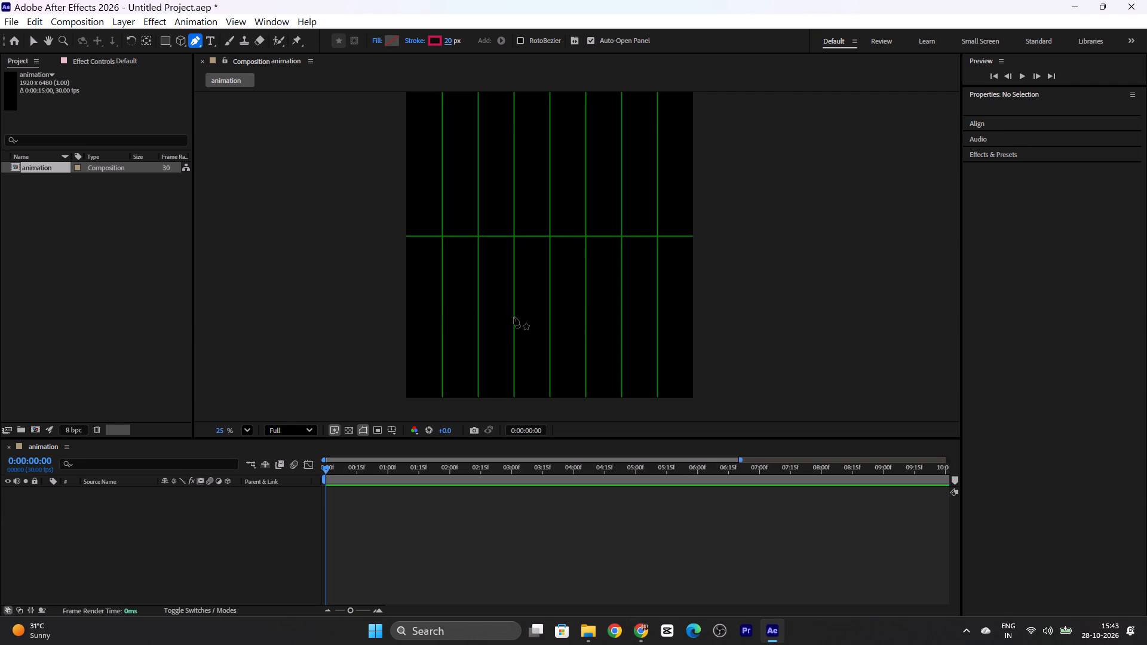
click(550, 357)
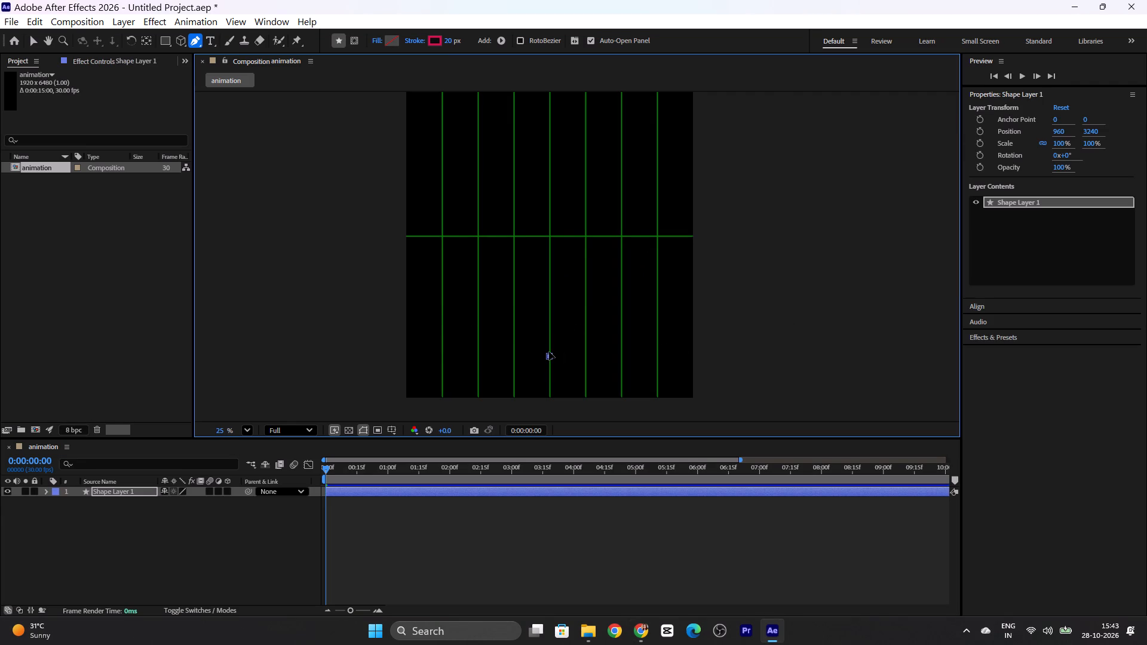
key(alt+Tab)
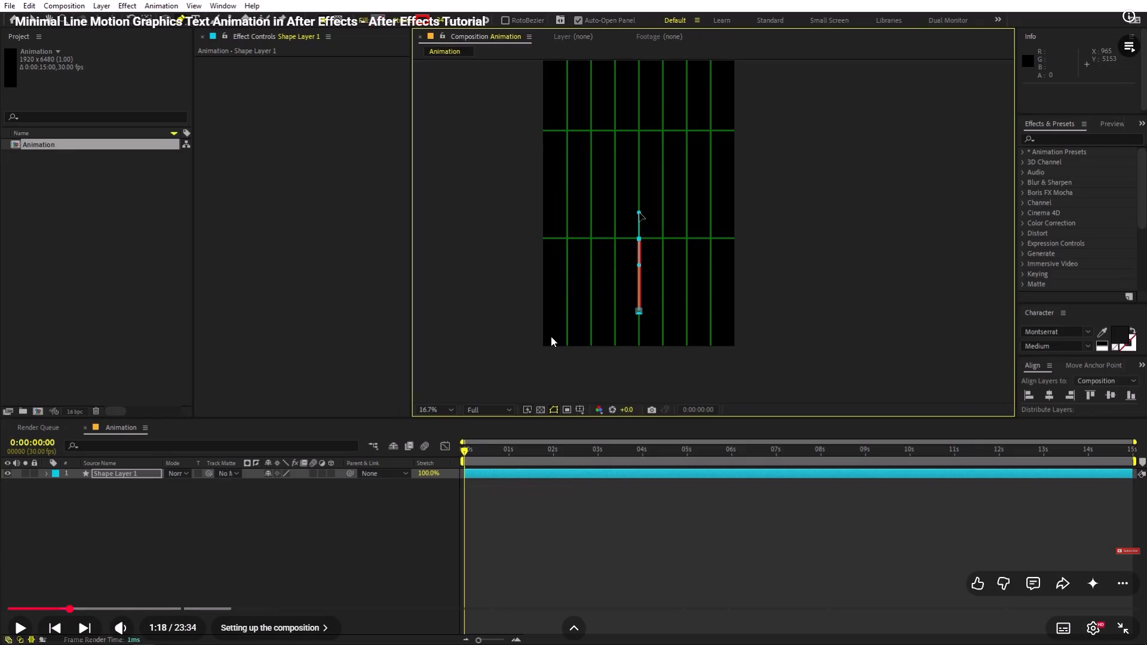
key(Left)
key(space)
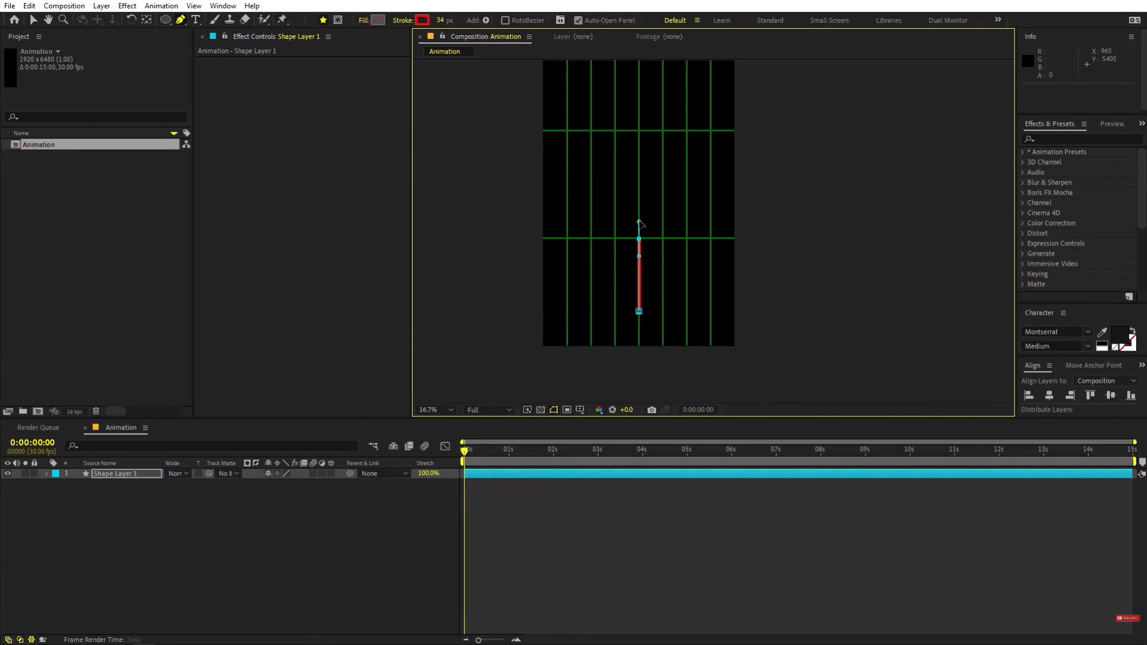
key(space)
key(alt+Tab)
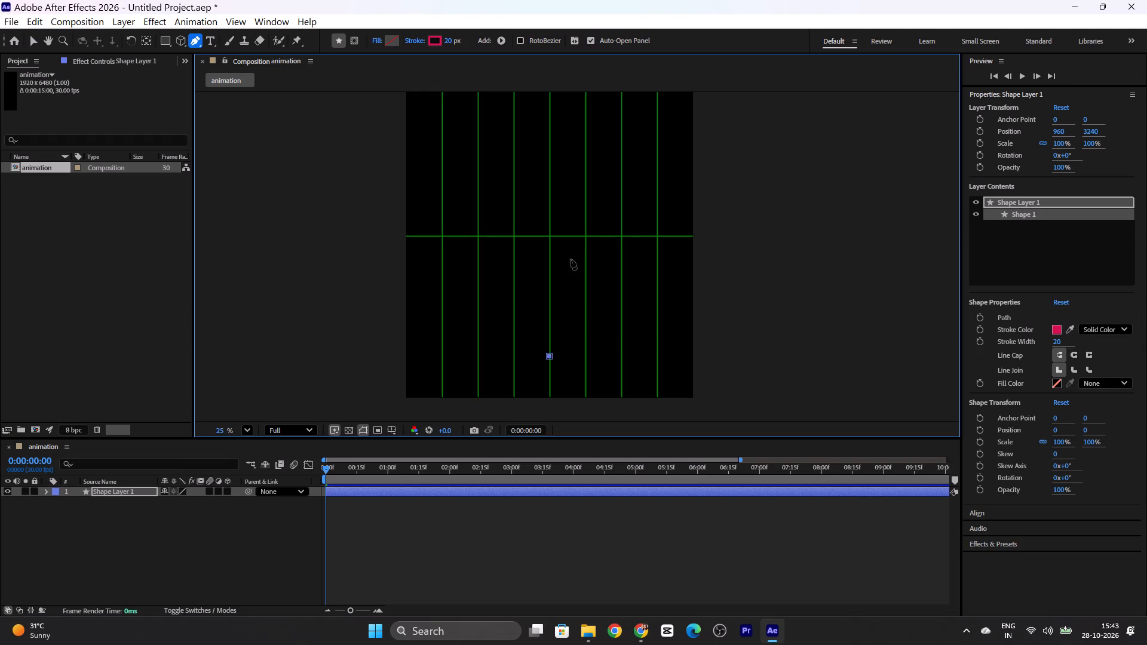
click(549, 237)
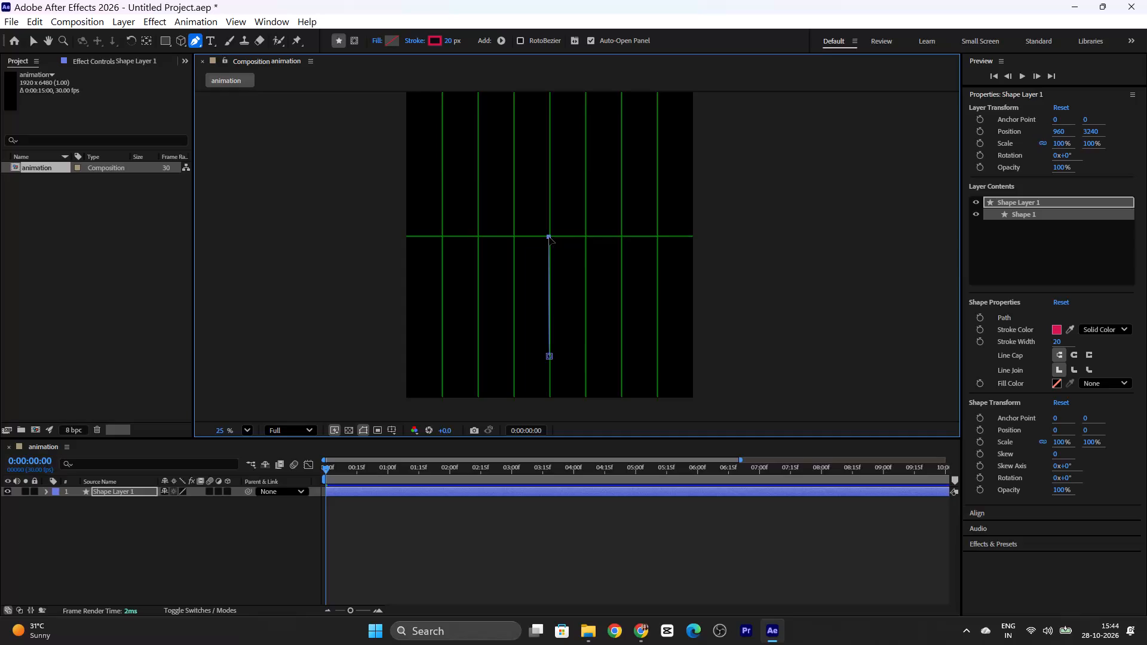
Extend the line's upper point along the center grid line, well above the lowest horizontal grid line, undoing the accidental move of the whole path.
shift+drag(549, 237, 554, 213)
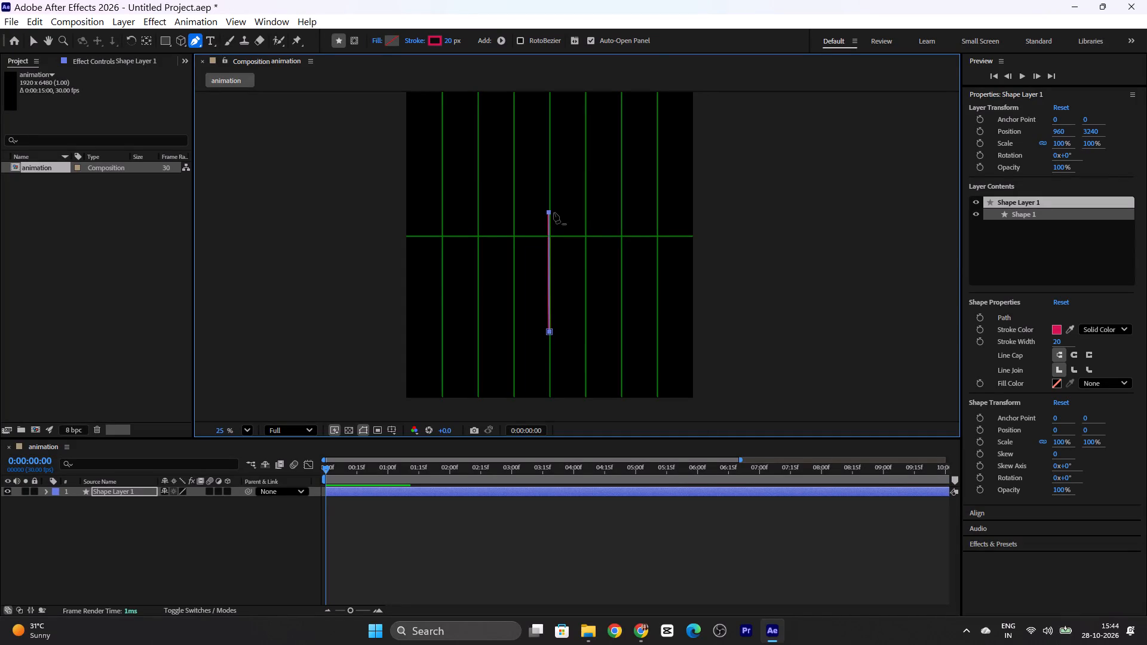
key(ctrl+z)
drag(548, 238, 554, 195)
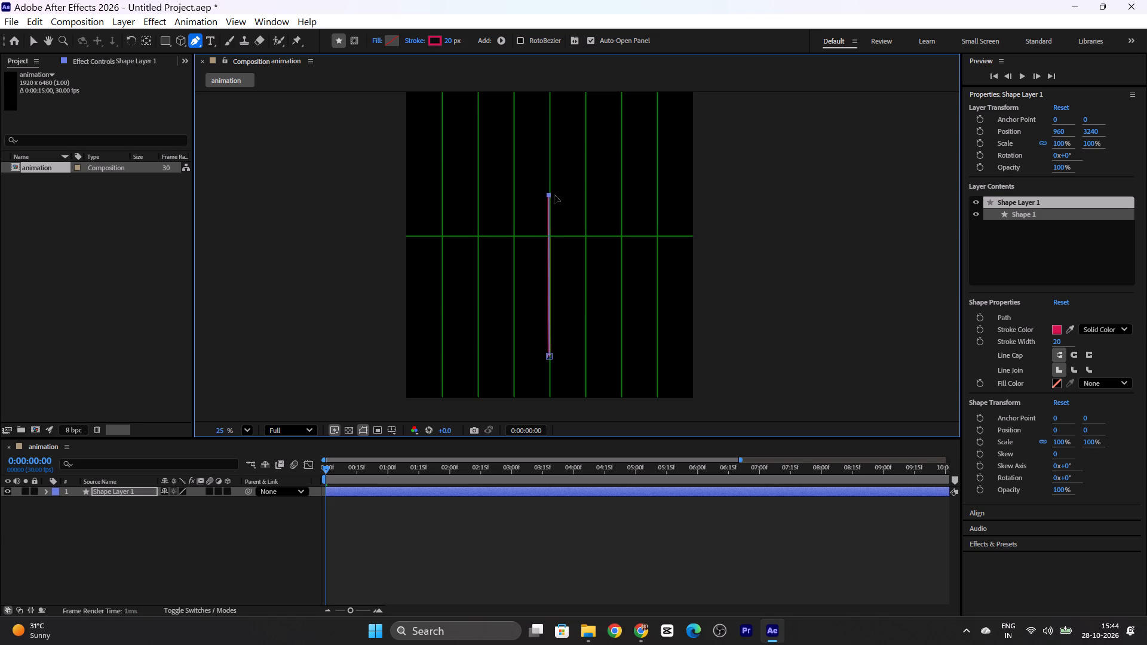
drag(554, 195, 558, 174)
shift+scroll(557, 182, up, 3)
drag(558, 174, 565, 143)
drag(565, 143, 573, 127)
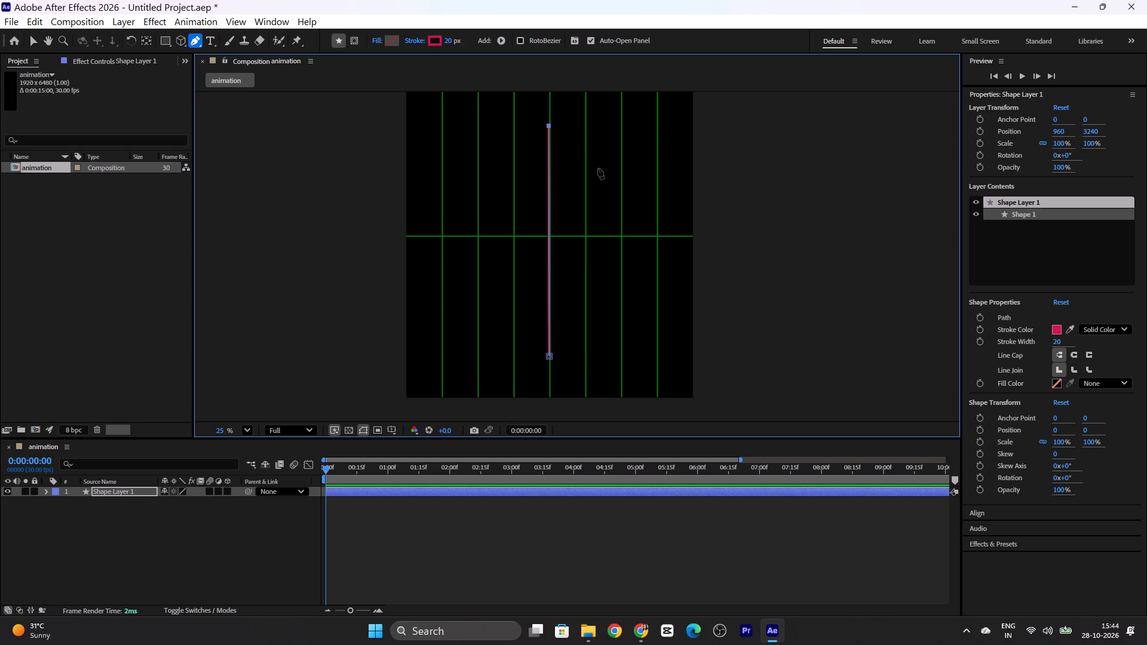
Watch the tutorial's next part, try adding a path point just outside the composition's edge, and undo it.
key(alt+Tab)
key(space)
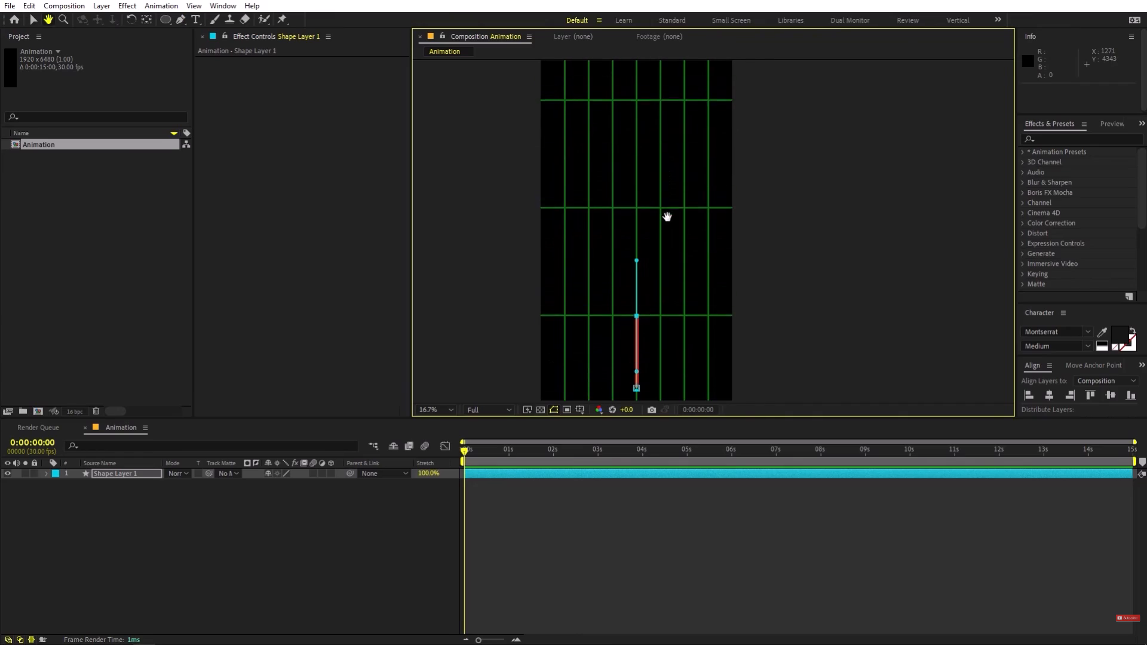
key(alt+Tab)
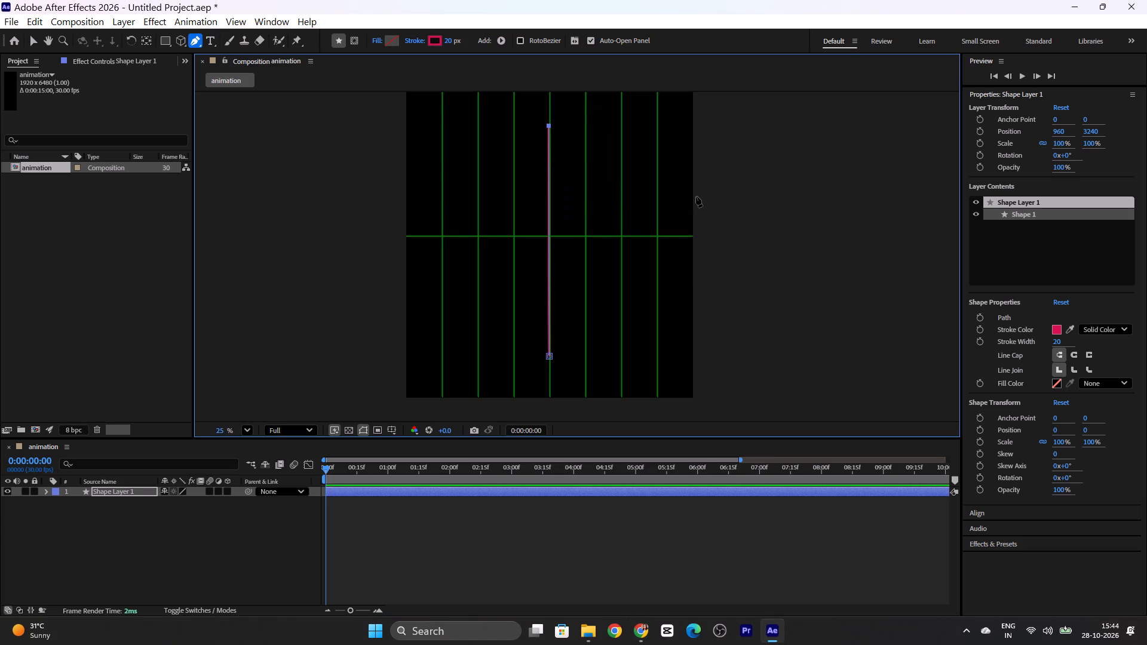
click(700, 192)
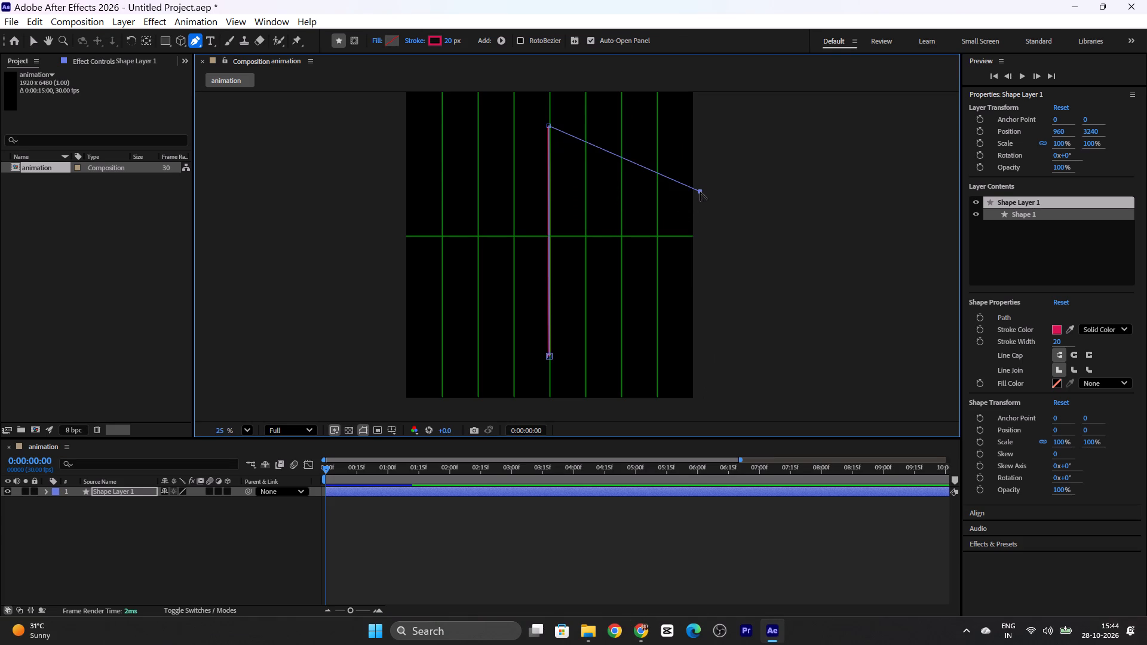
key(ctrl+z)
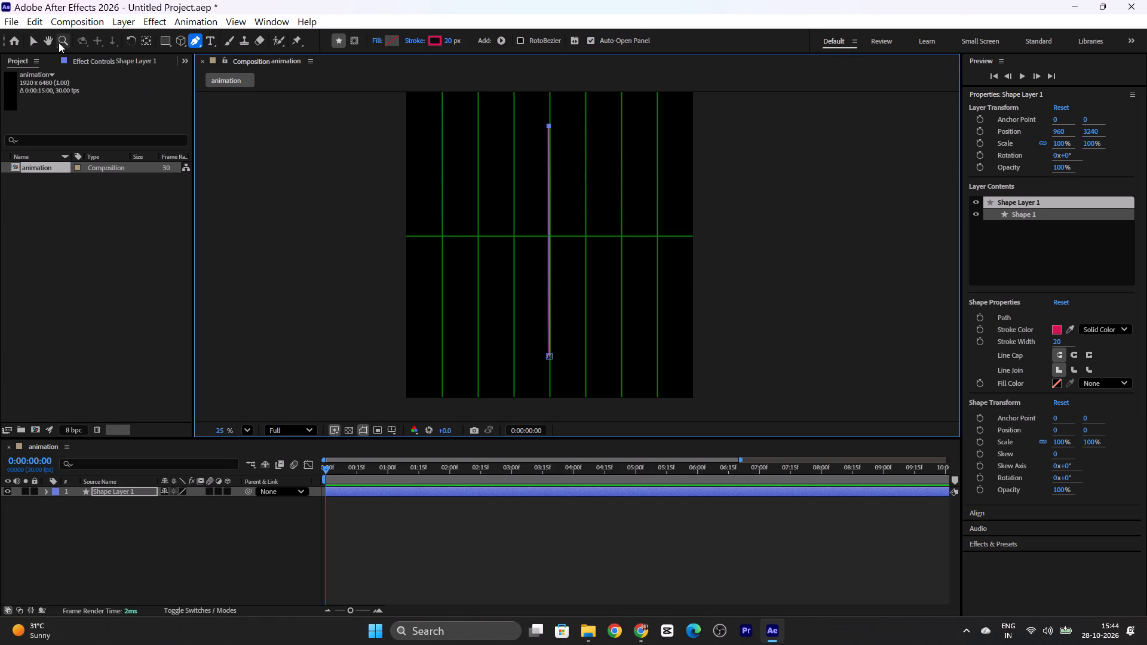
Review the tutorial section on continuing the path in a curve to the next grid intersection, comparing it with the composition.
key(h)
drag(676, 140, 700, 203)
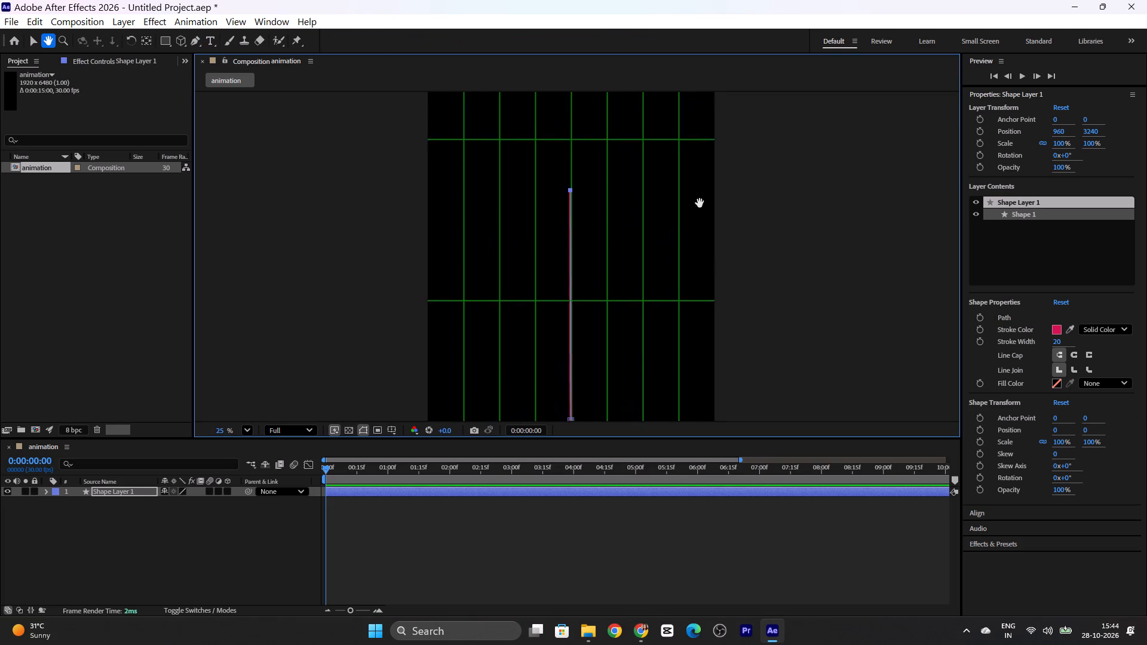
drag(700, 203, 707, 205)
key(alt+Tab)
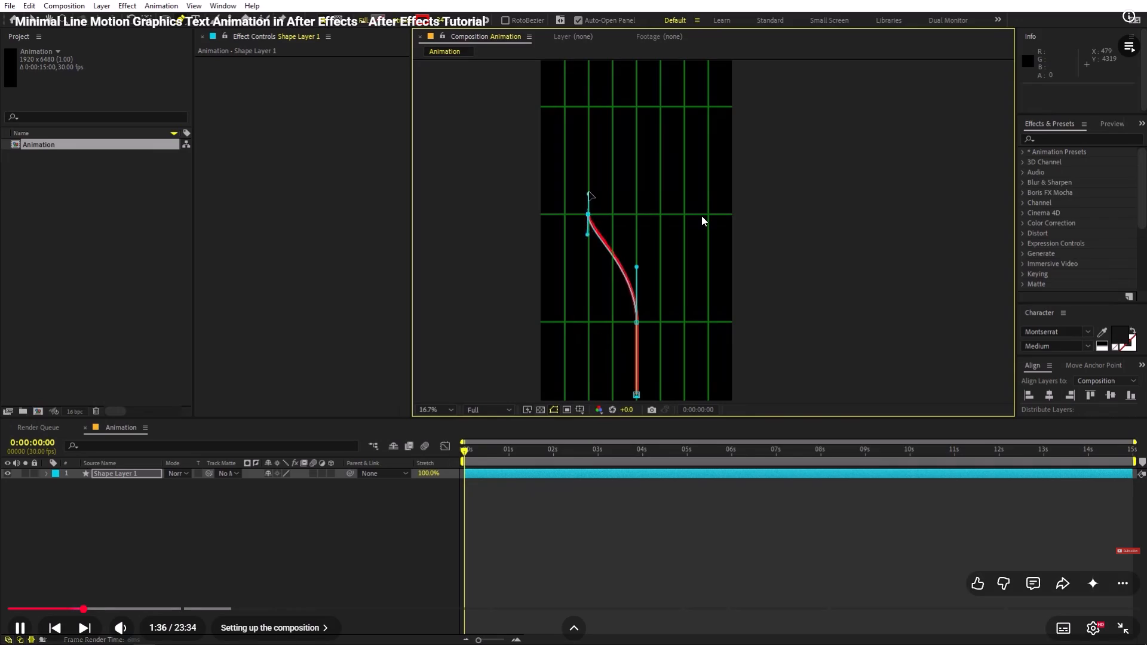
key(Left)
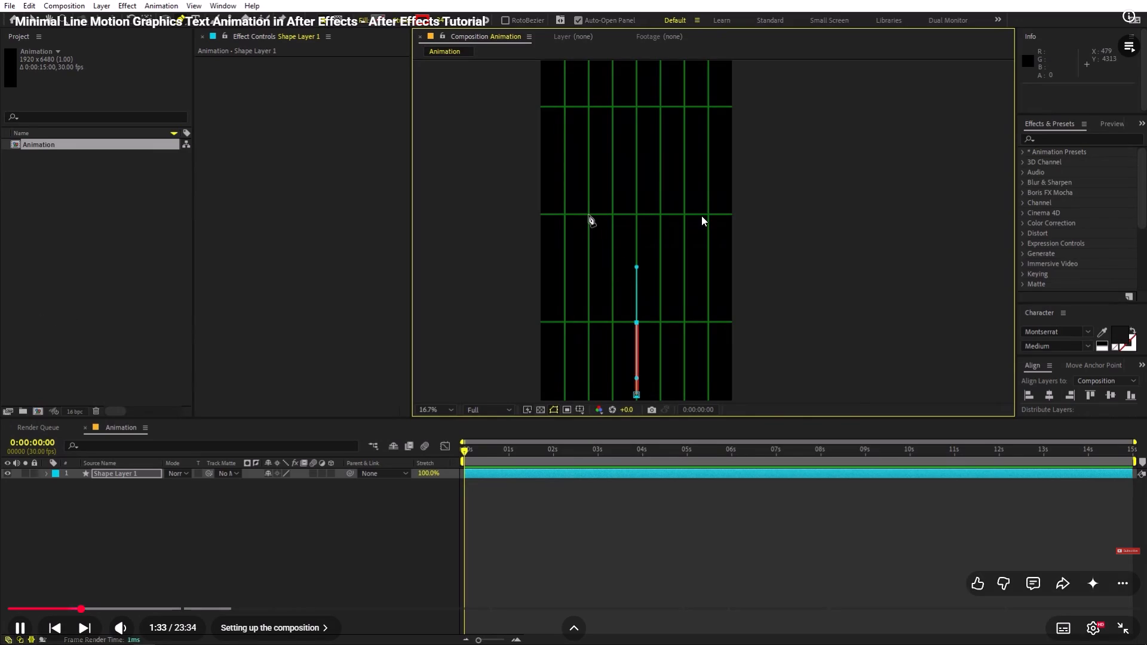
key(Left)
key(alt+Tab)
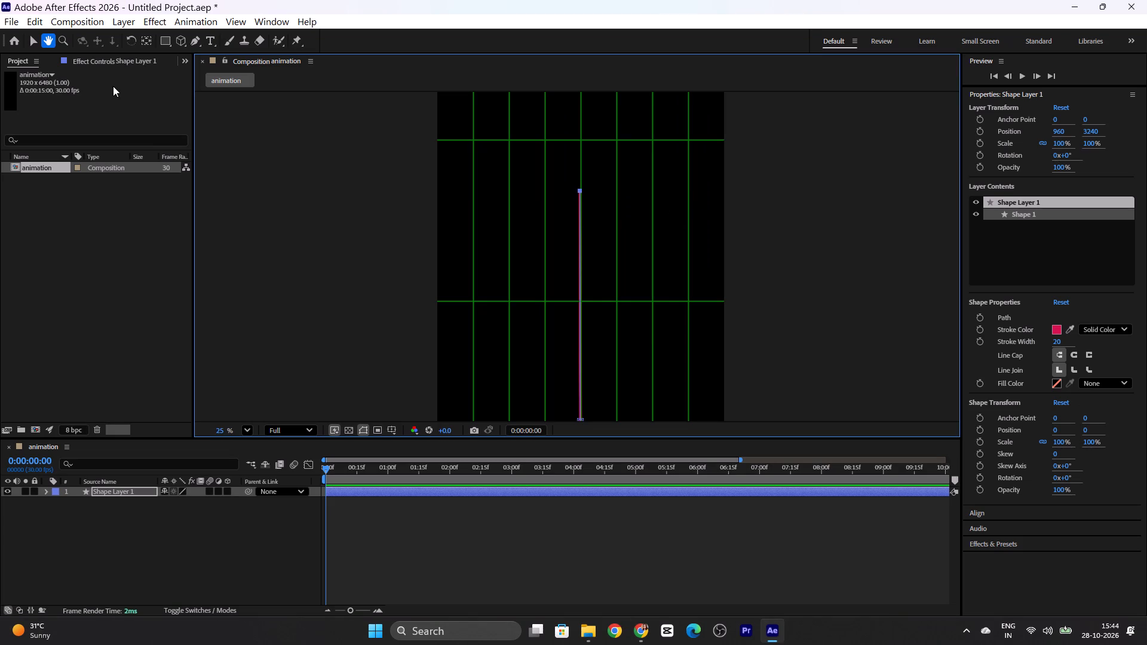
key(space)
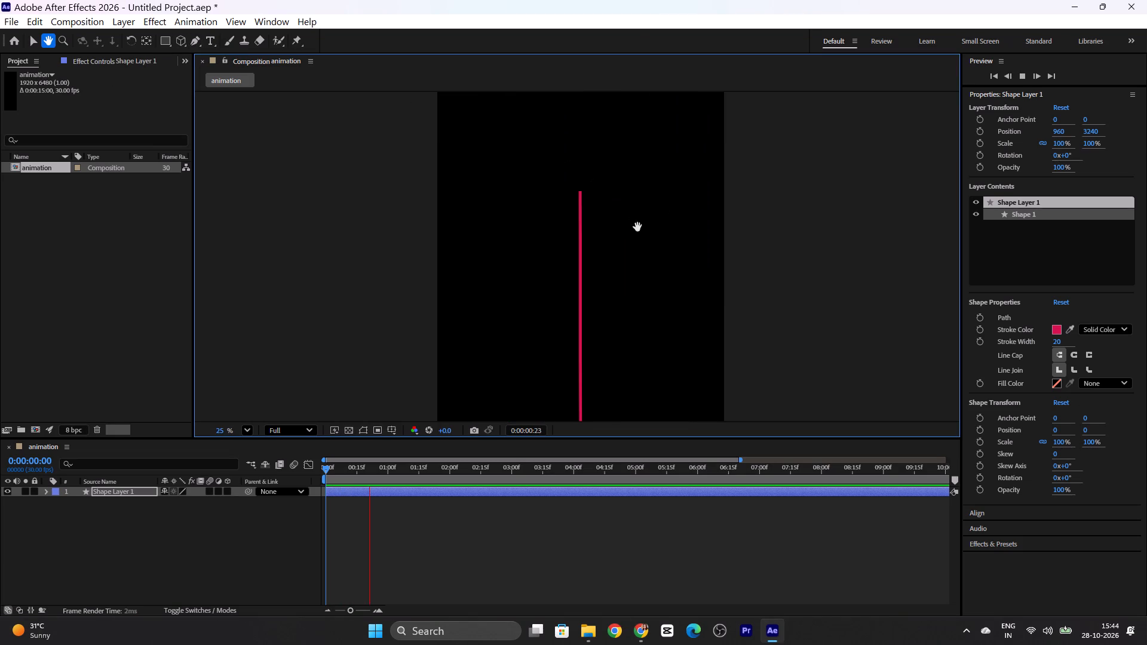
key(space)
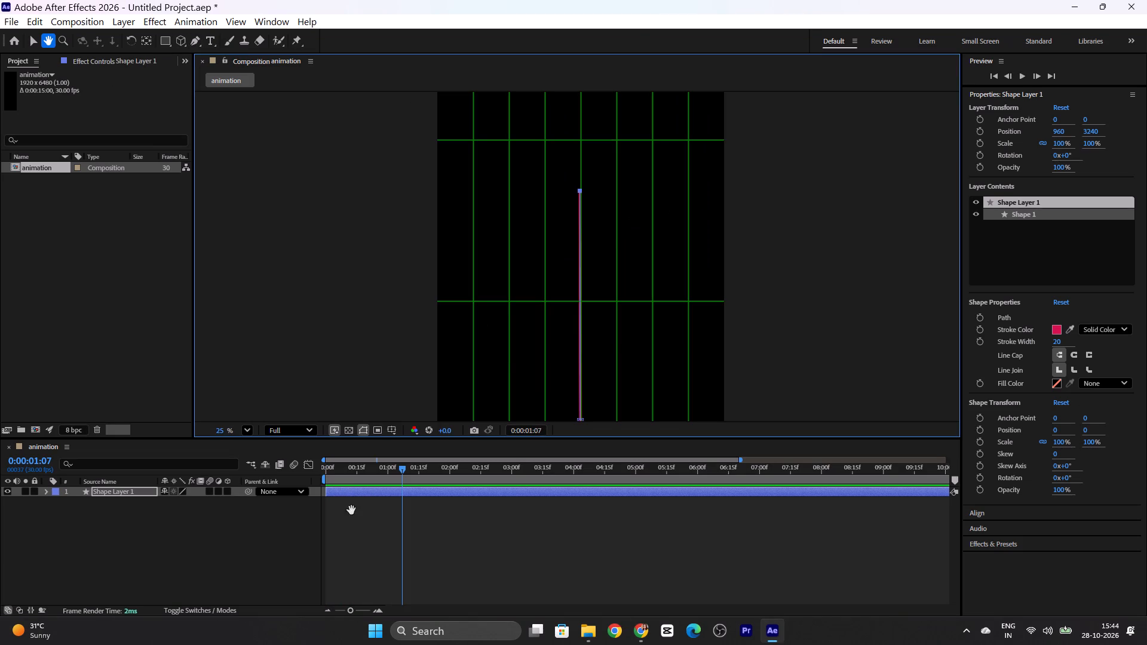
drag(401, 466, 312, 466)
key(alt+Tab)
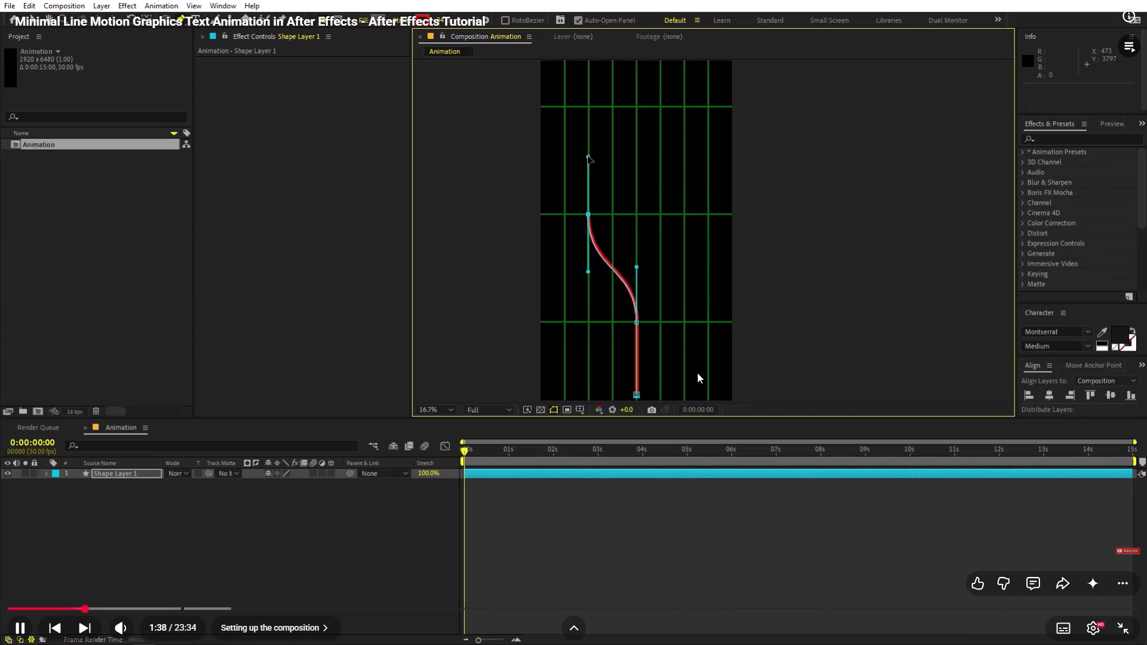
key(space)
key(Left)
key(Left)
key(Left)
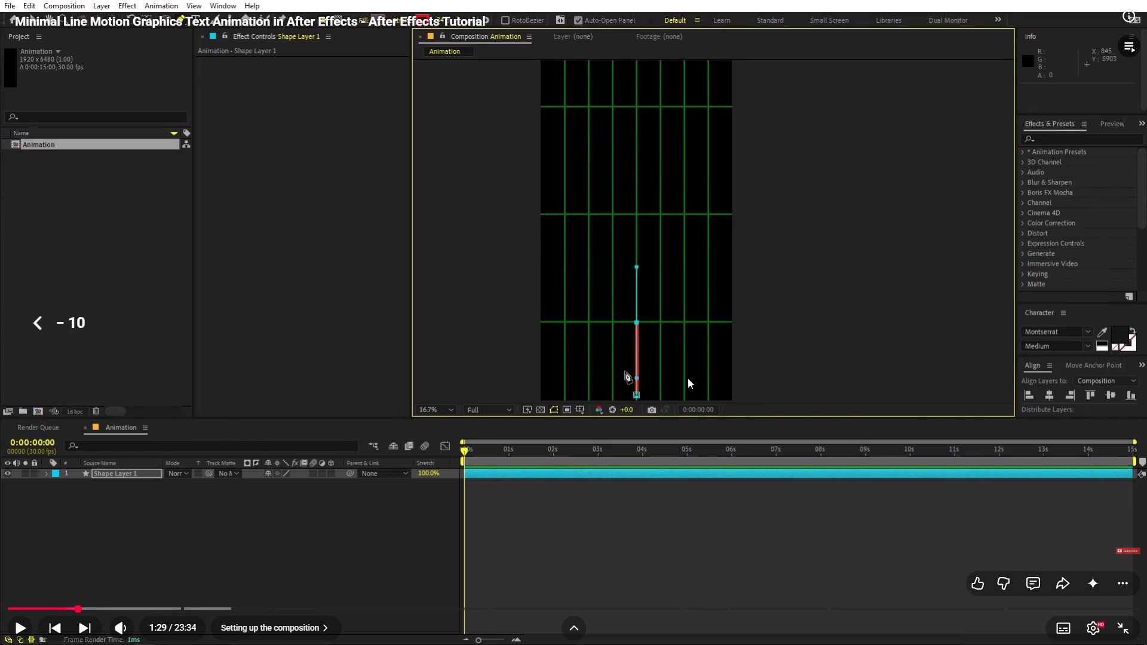
key(space)
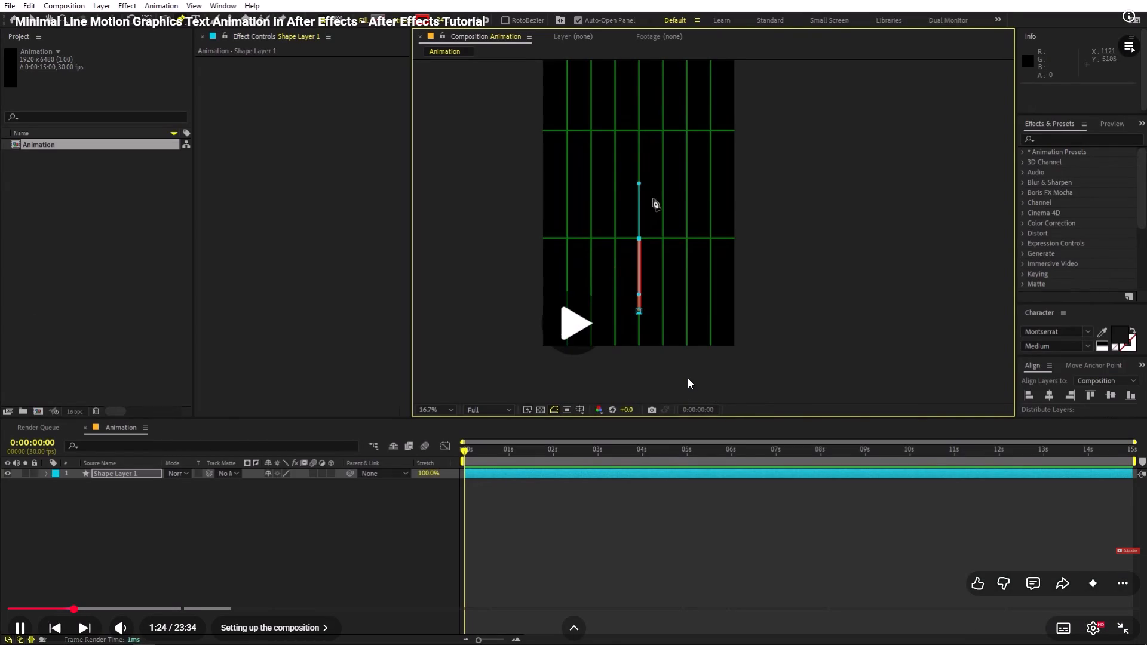
key(space)
key(alt+Tab)
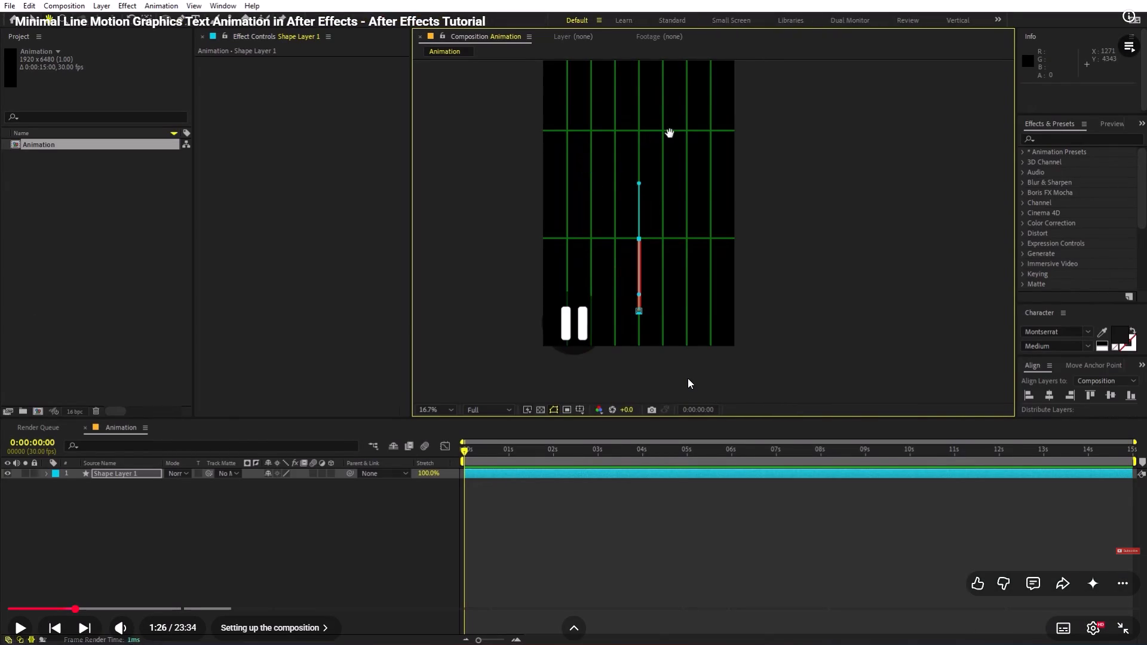
Lower the line's top point along the center grid line to about midway between the two horizontal grid lines.
drag(605, 208, 602, 230)
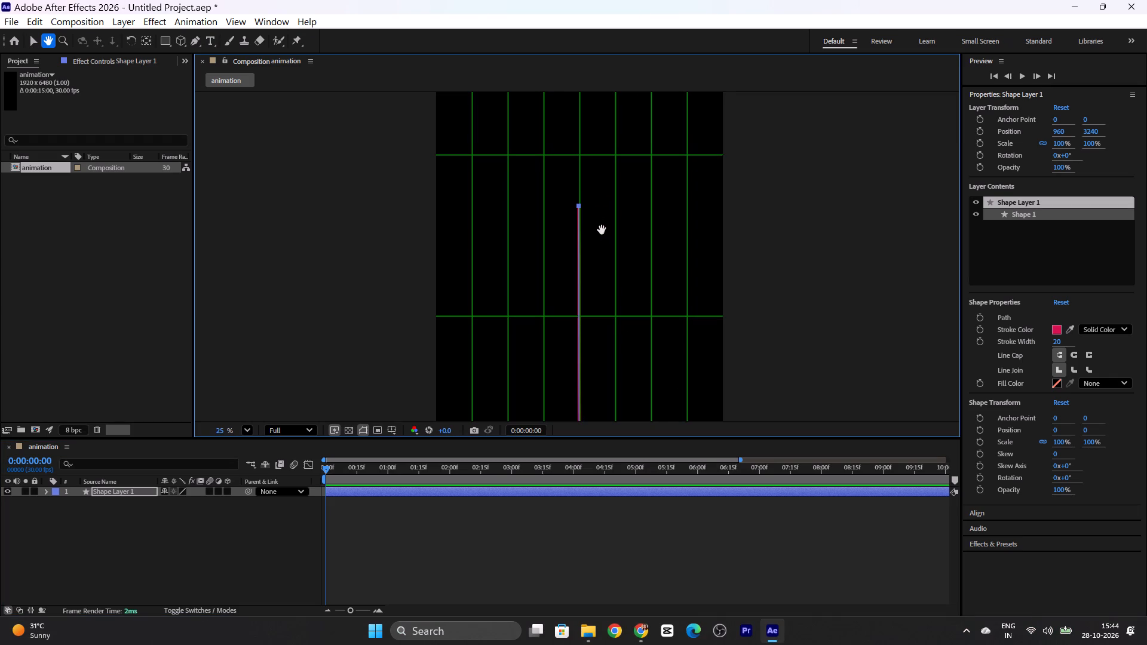
drag(602, 230, 602, 231)
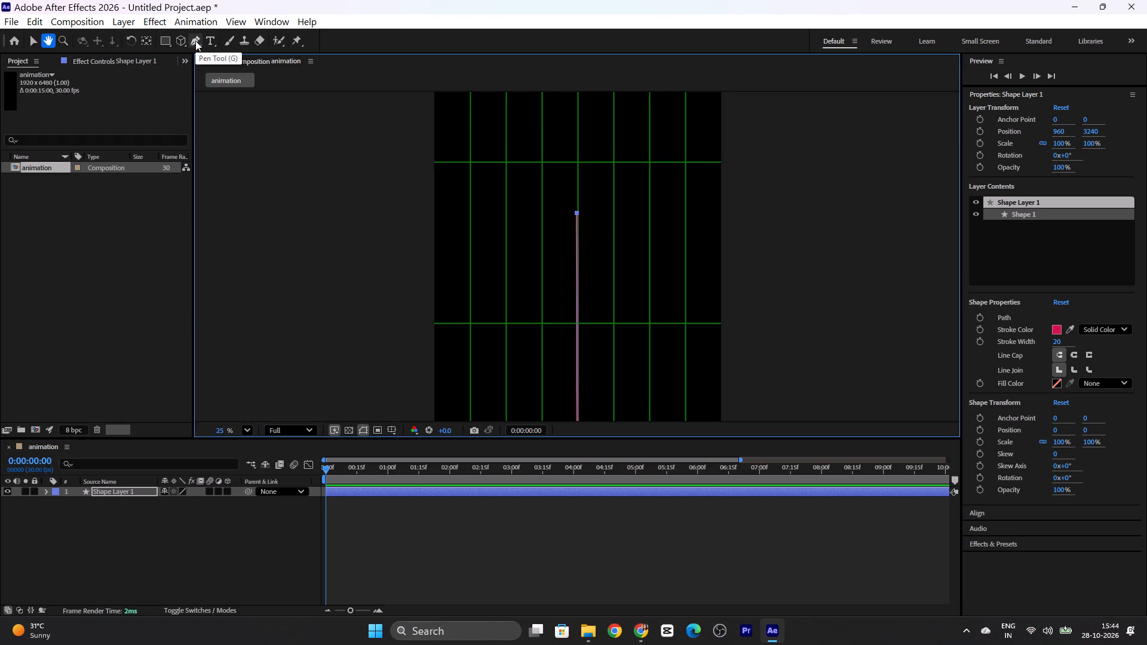
key(g)
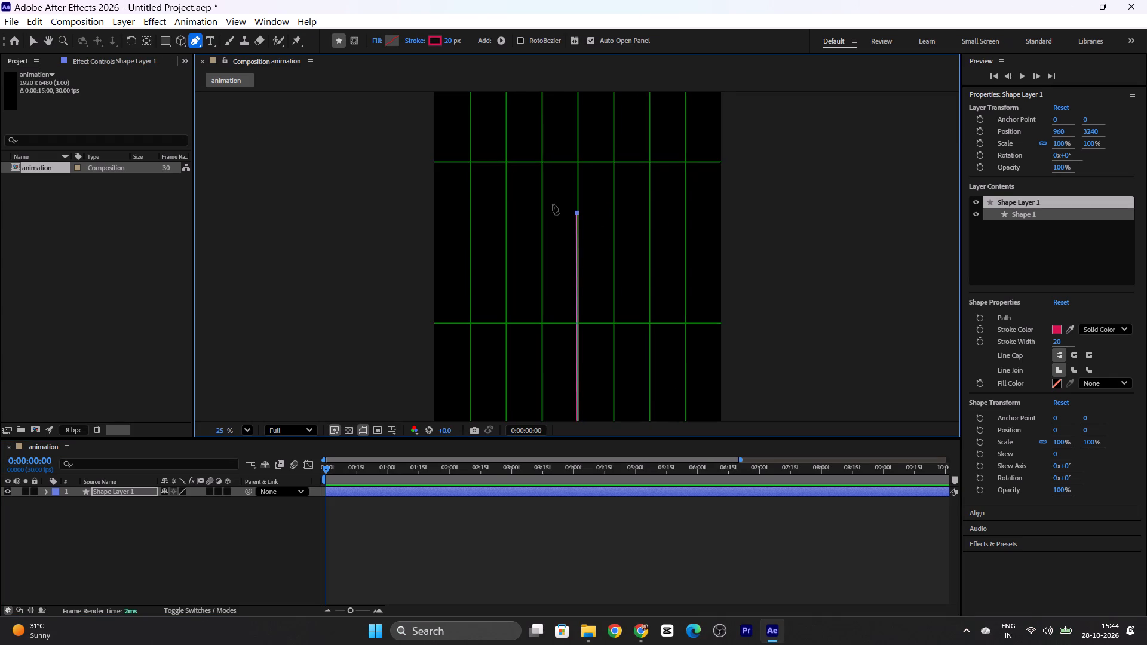
drag(579, 213, 581, 227)
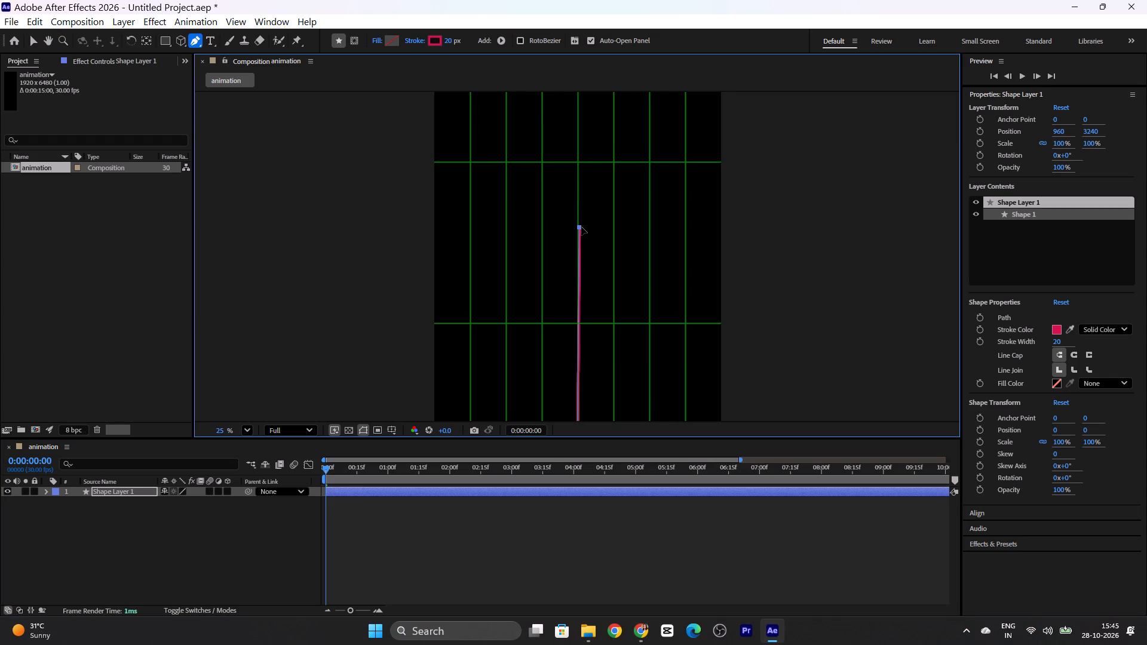
drag(581, 227, 582, 240)
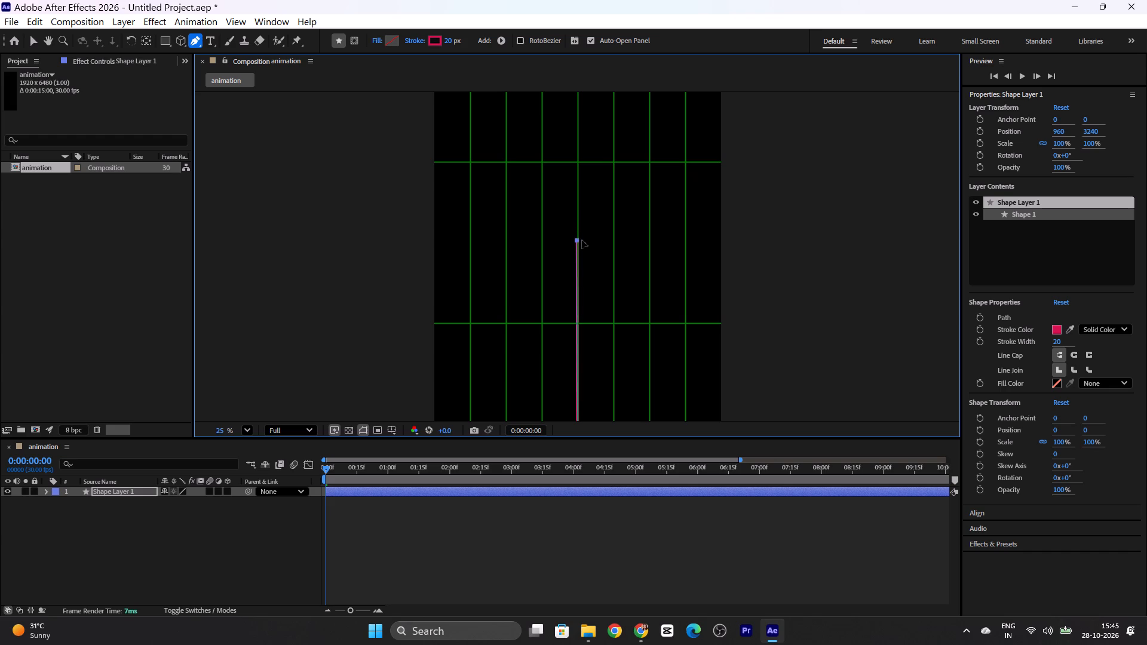
drag(582, 240, 583, 240)
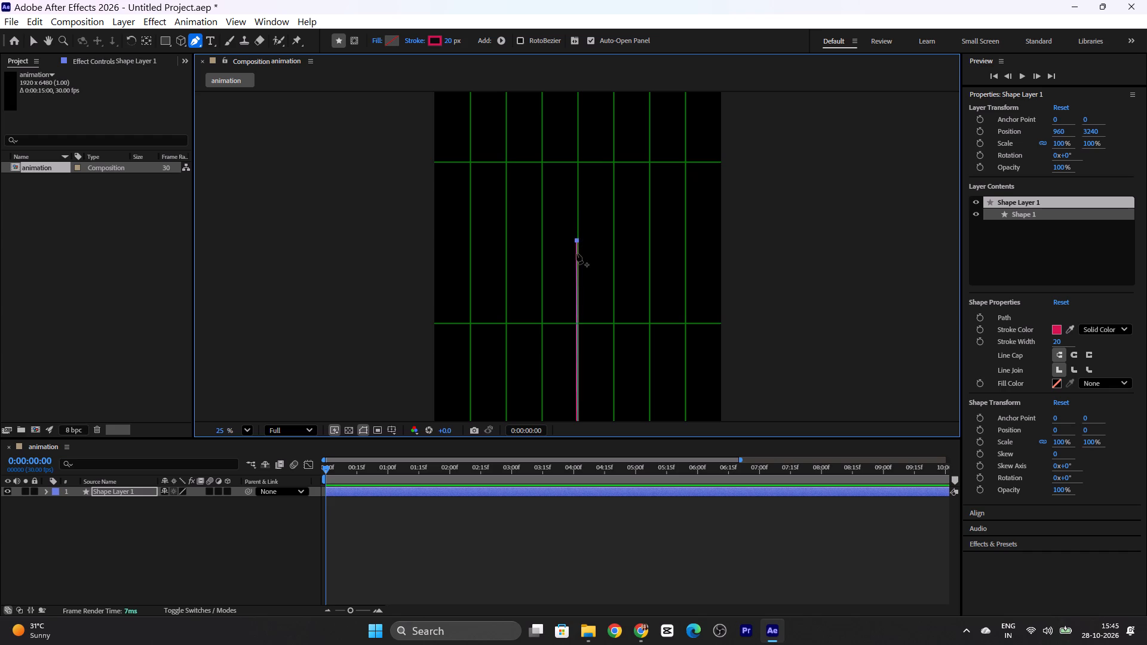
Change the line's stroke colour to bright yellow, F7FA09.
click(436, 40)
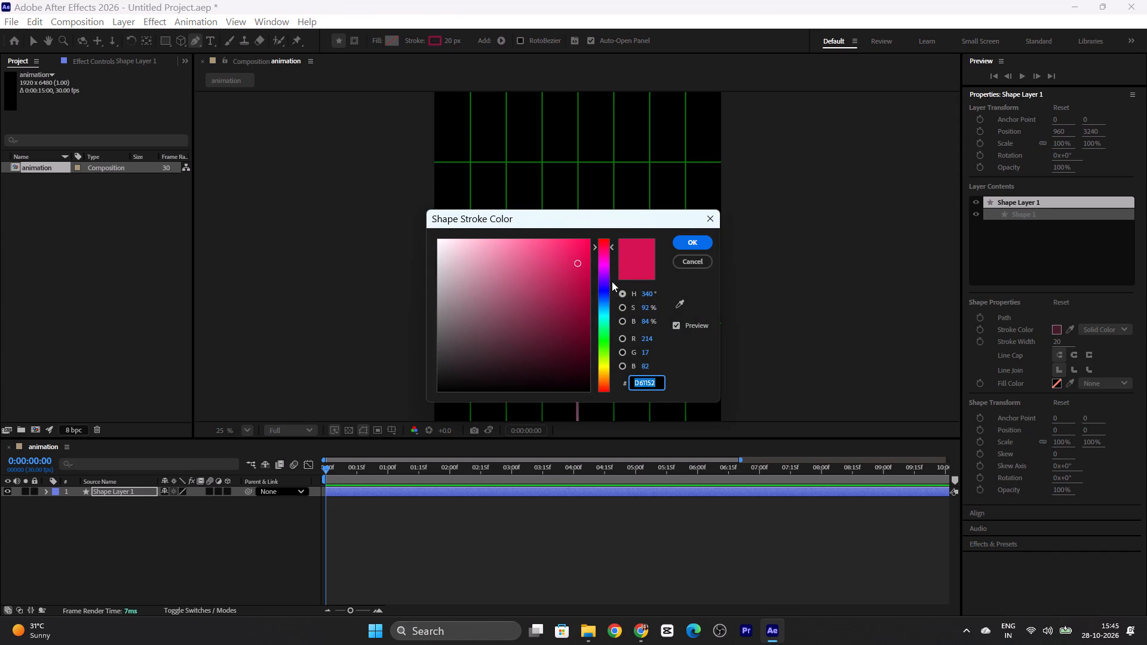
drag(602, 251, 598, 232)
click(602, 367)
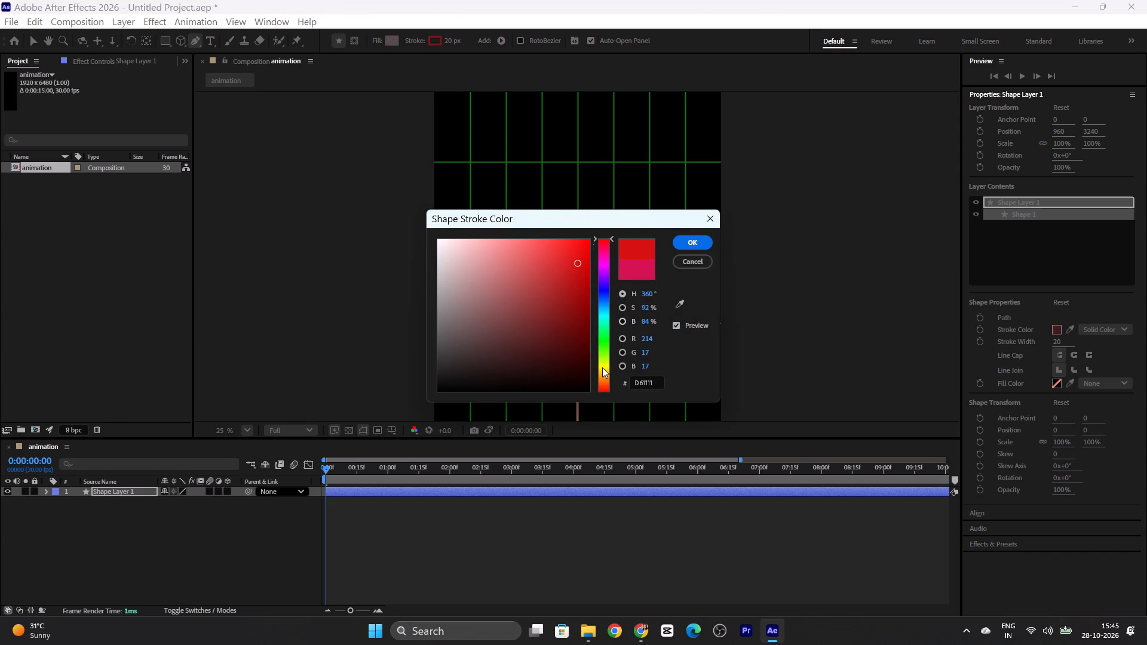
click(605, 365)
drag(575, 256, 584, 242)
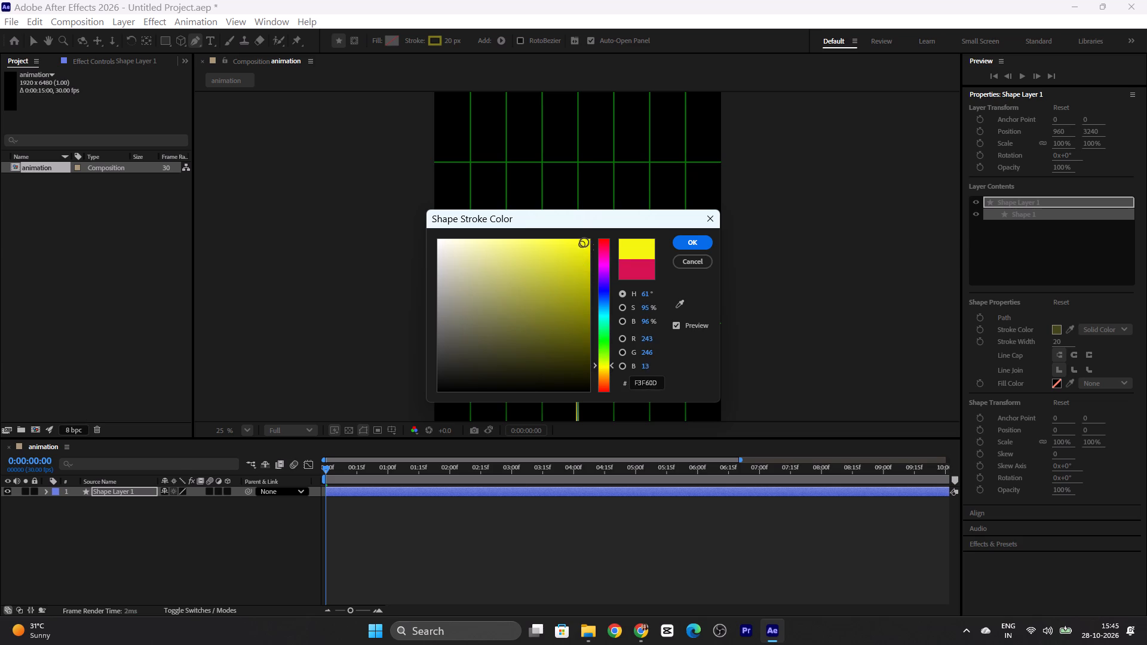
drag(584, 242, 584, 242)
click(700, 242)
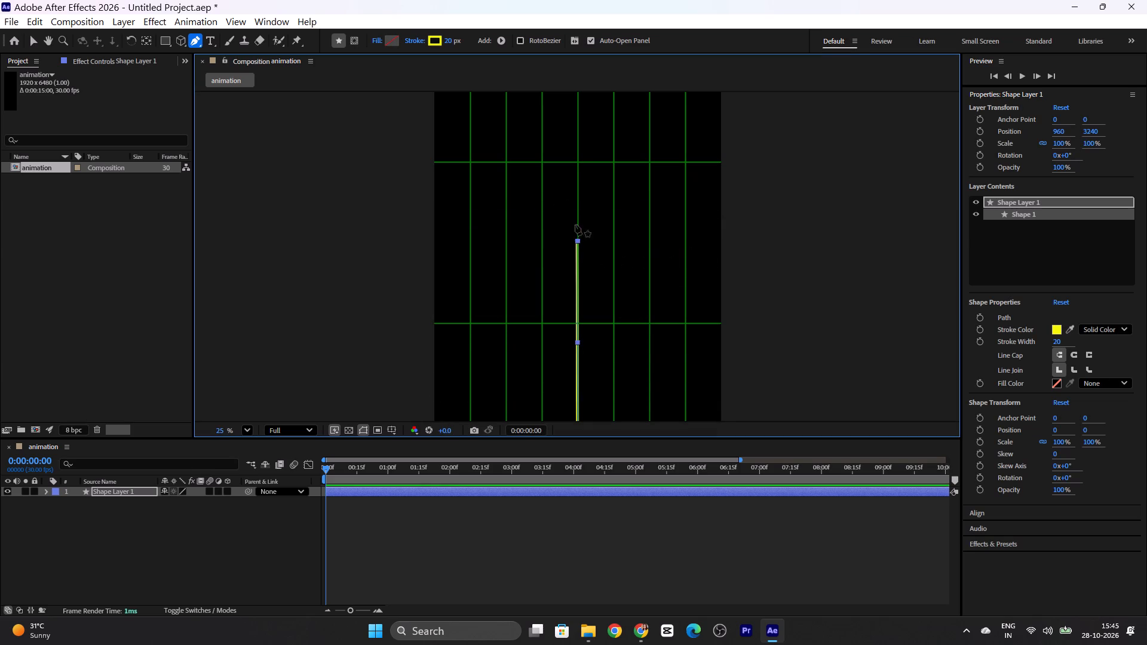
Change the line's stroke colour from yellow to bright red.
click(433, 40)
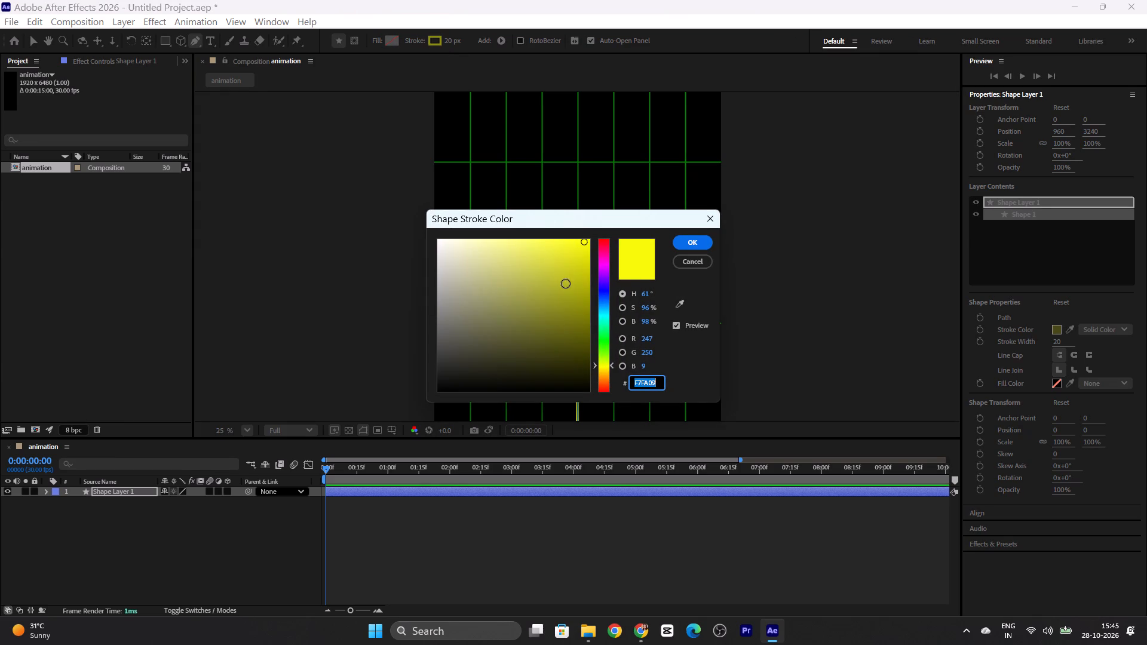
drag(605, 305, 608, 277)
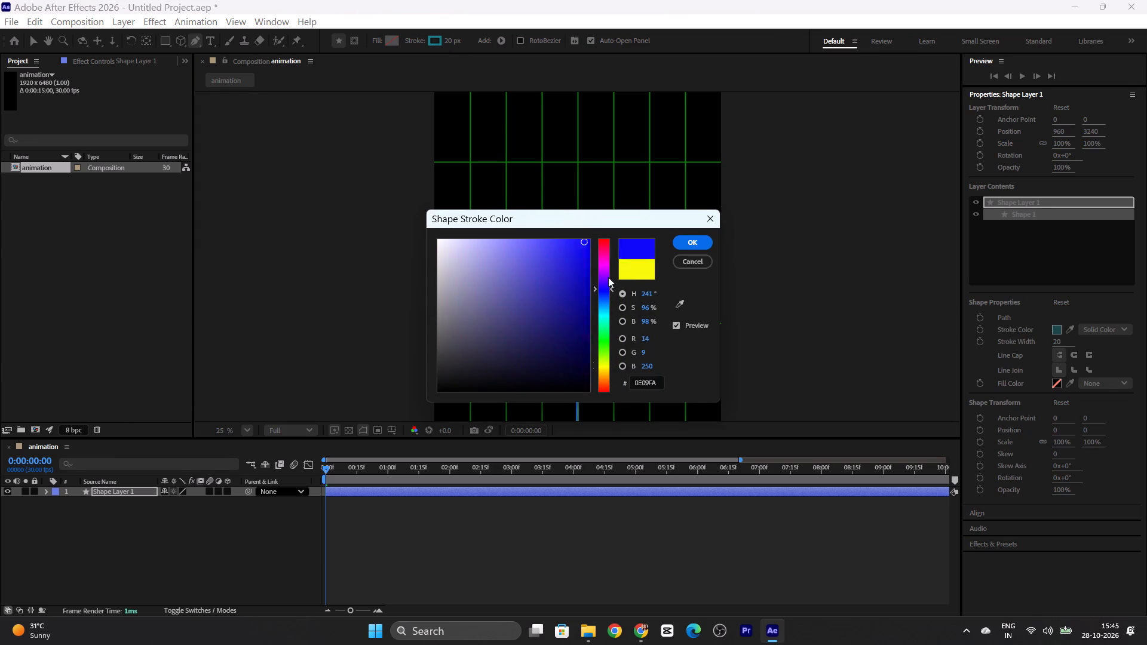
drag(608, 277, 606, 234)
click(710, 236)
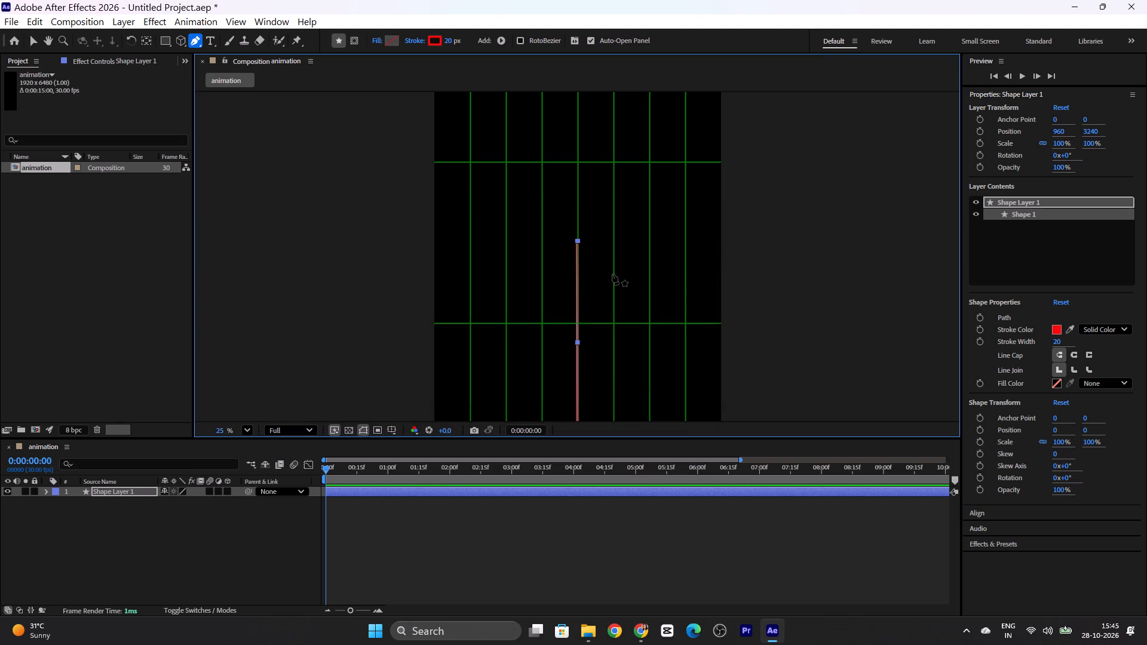
Follow the tutorial's part on moving up the composition and returning to the Pen tool, comparing the grid position with the animation composition.
click(47, 37)
drag(639, 259, 634, 237)
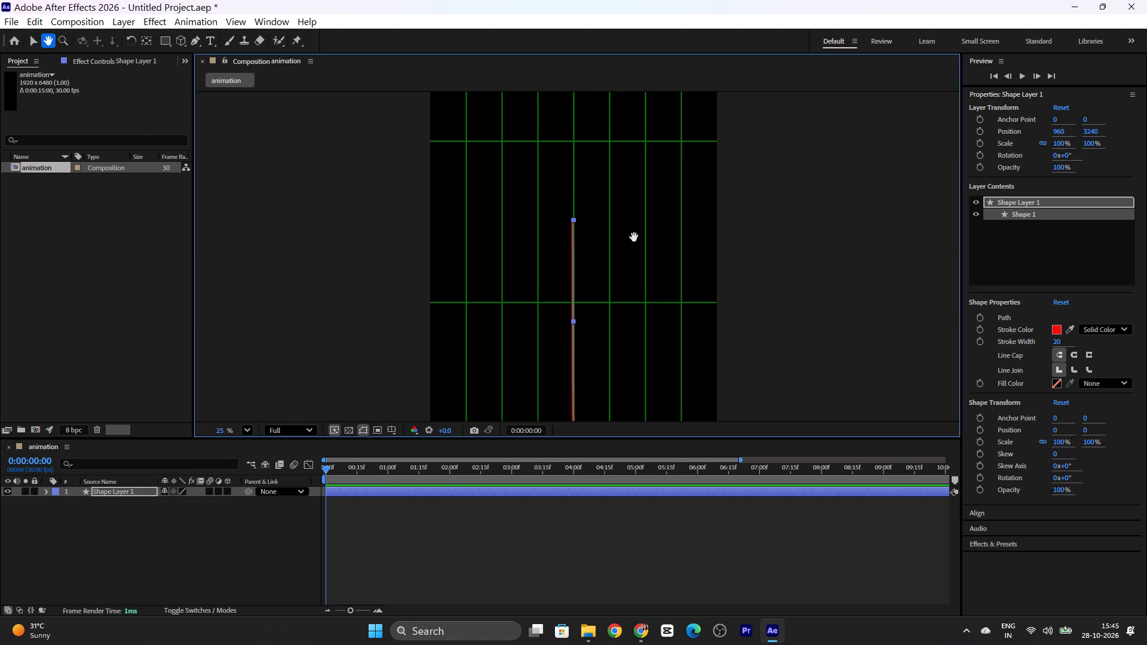
key(alt+Tab)
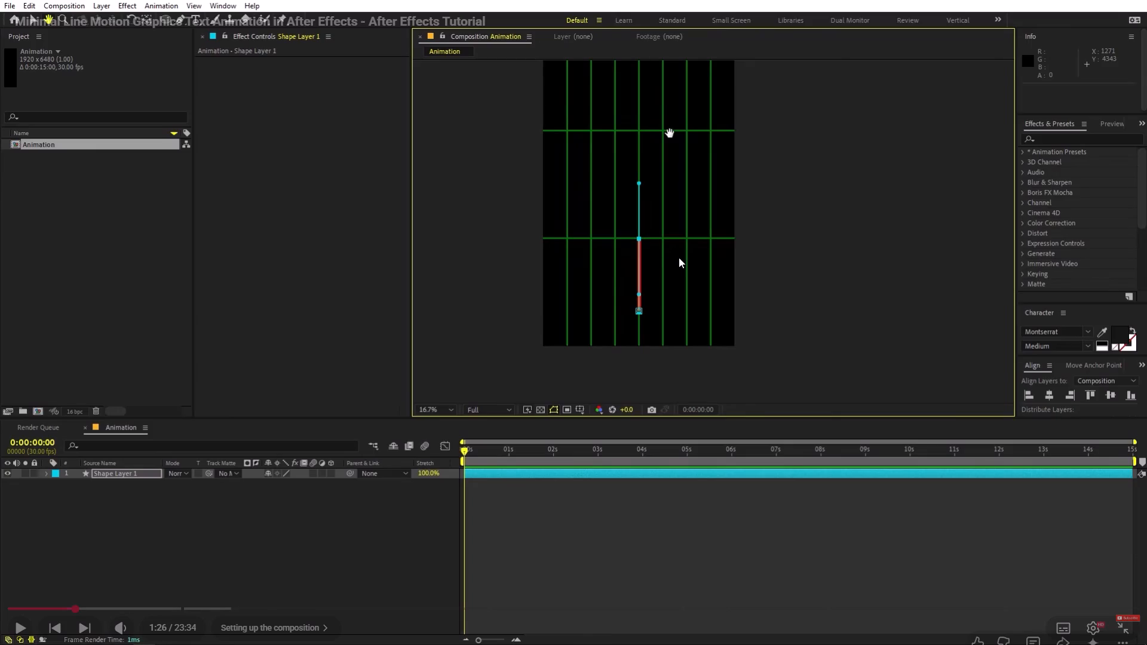
key(alt+Tab)
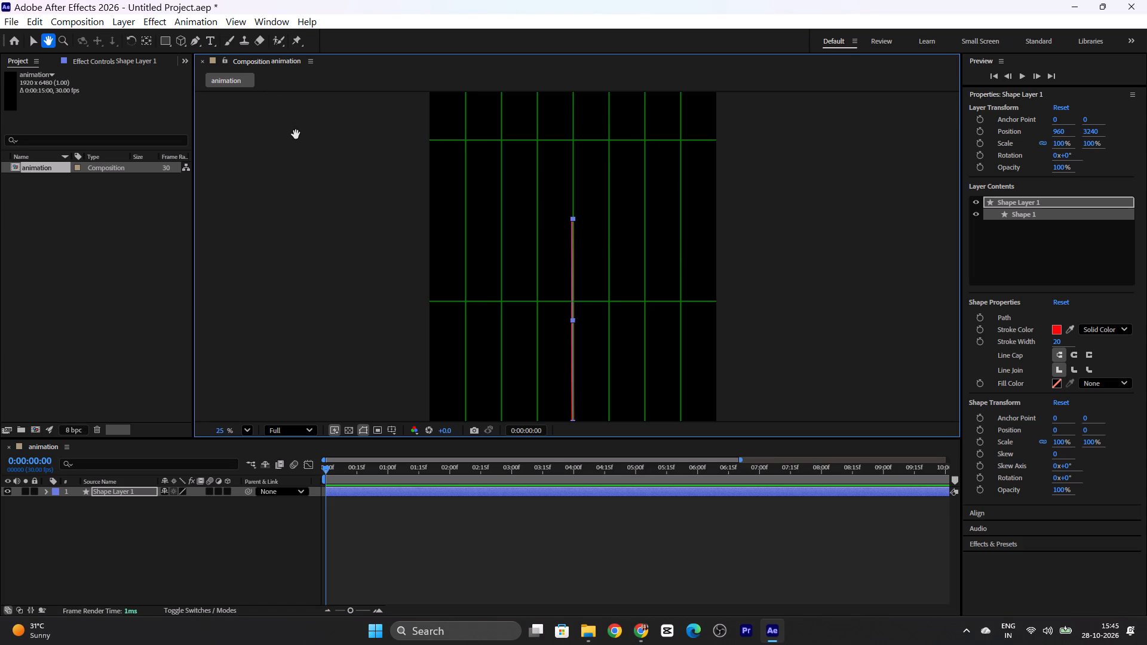
key(h)
key(g)
key(alt+Tab)
key(space)
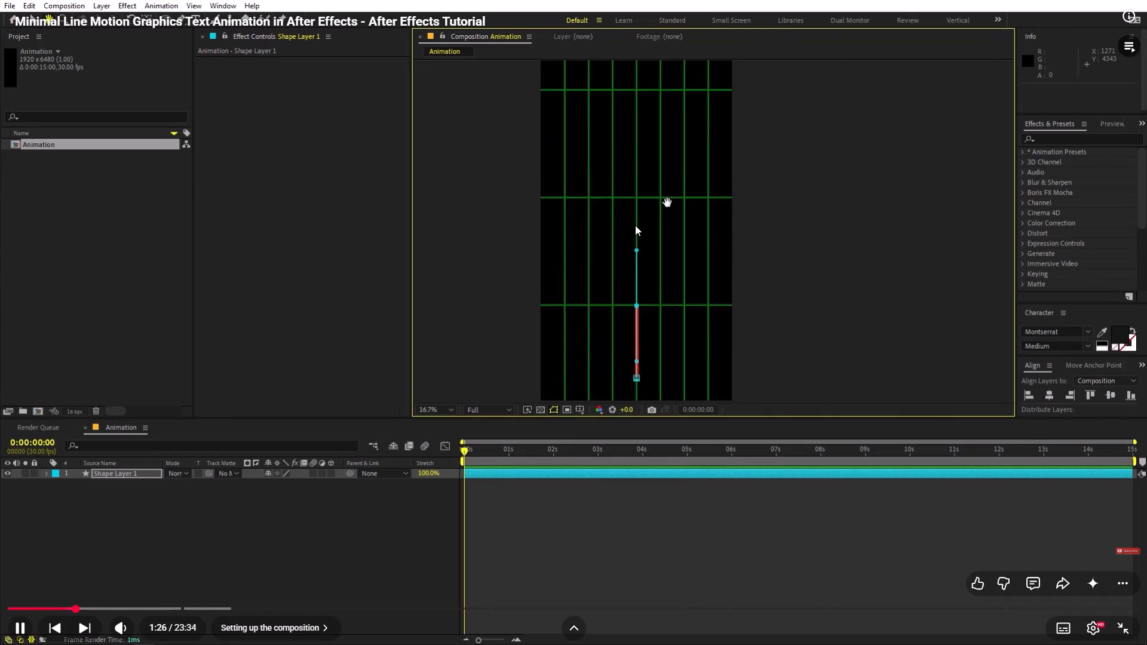
key(space)
key(alt+Tab)
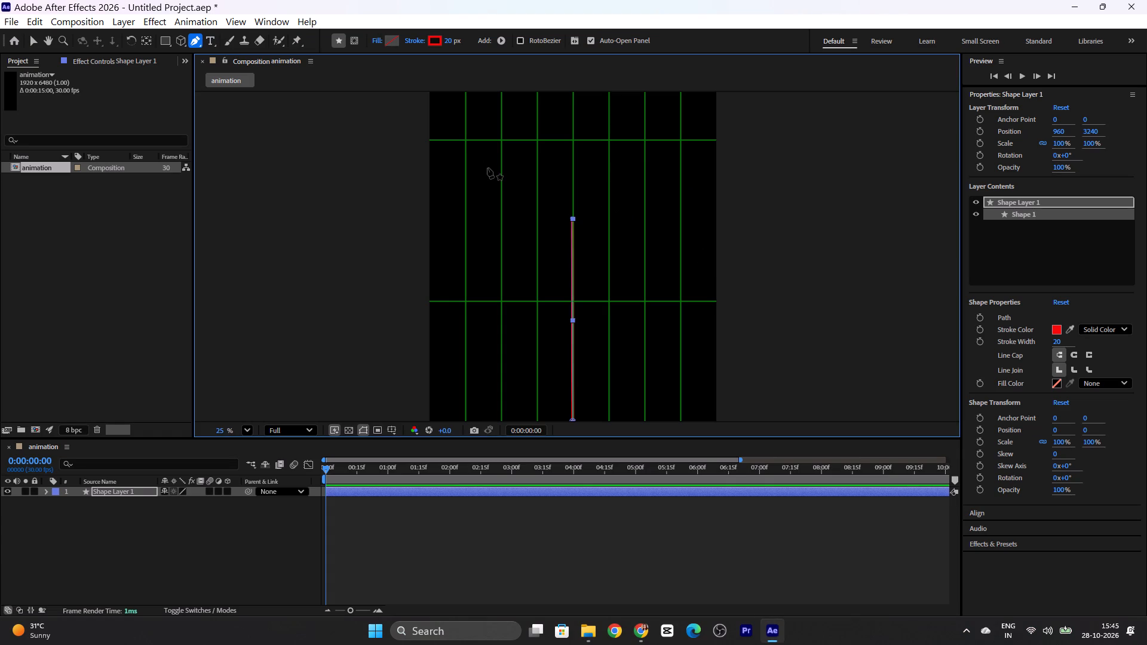
key(h)
drag(619, 192, 622, 219)
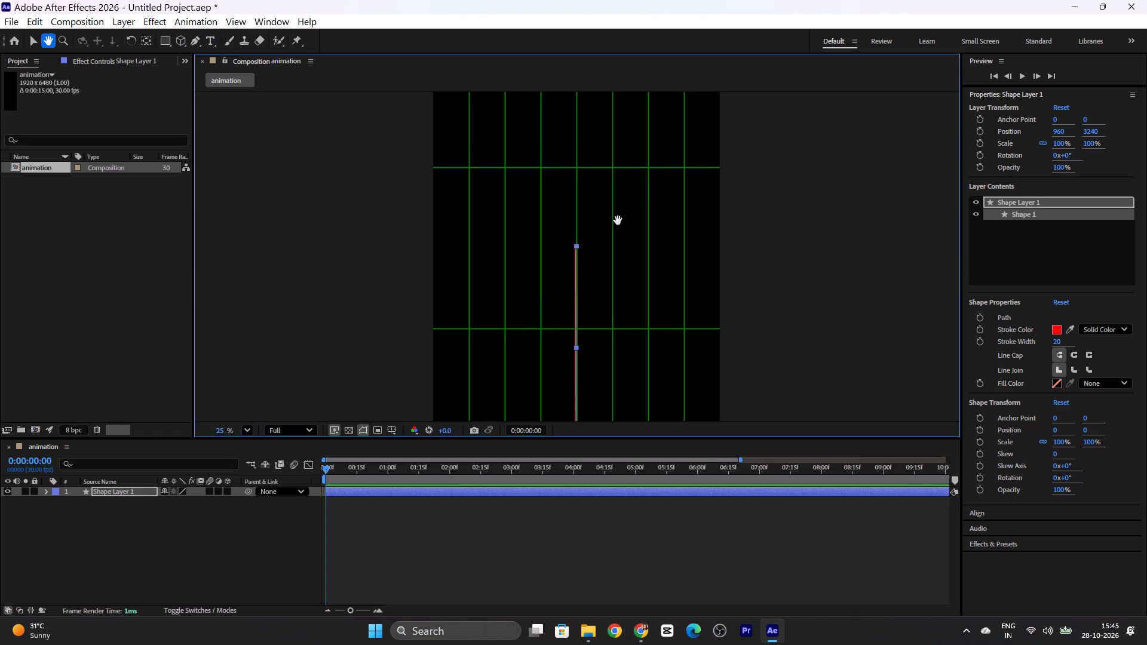
key(alt+Tab)
key(space)
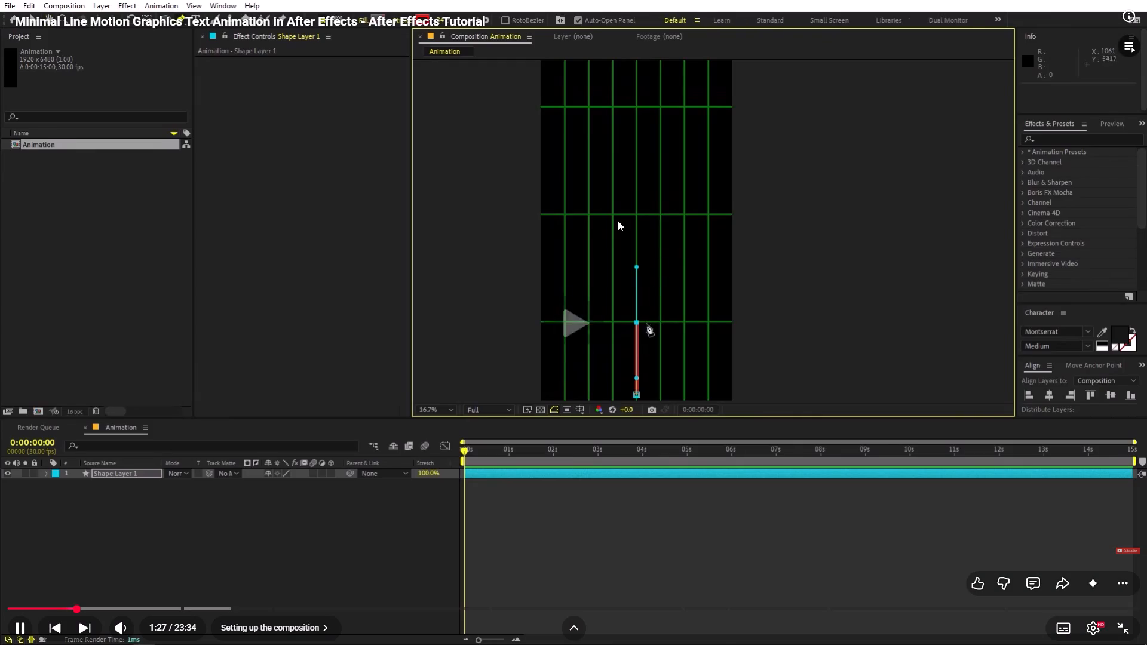
key(alt+Tab)
key(space)
key(space)
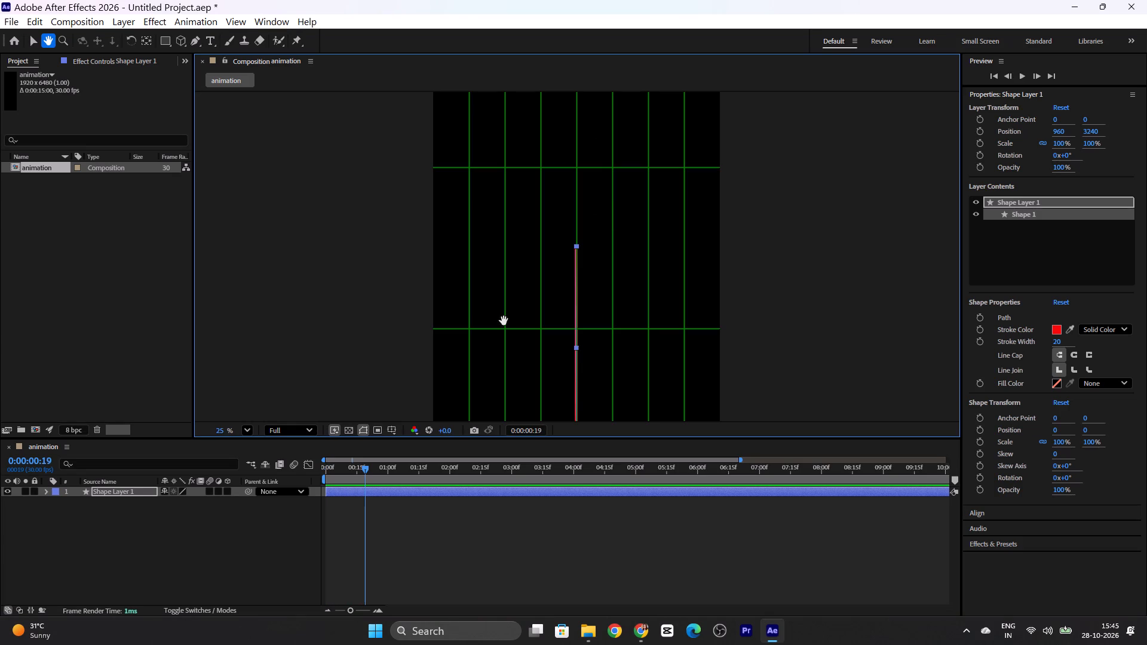
drag(362, 470, 311, 469)
key(alt+Tab)
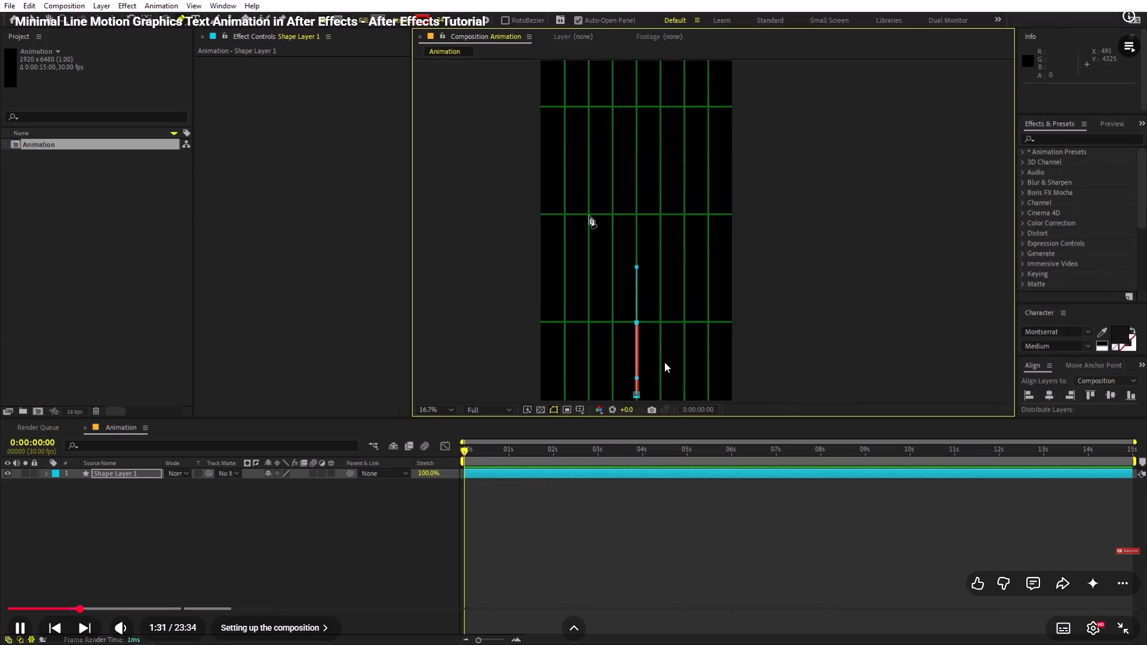
key(space)
key(alt+Tab)
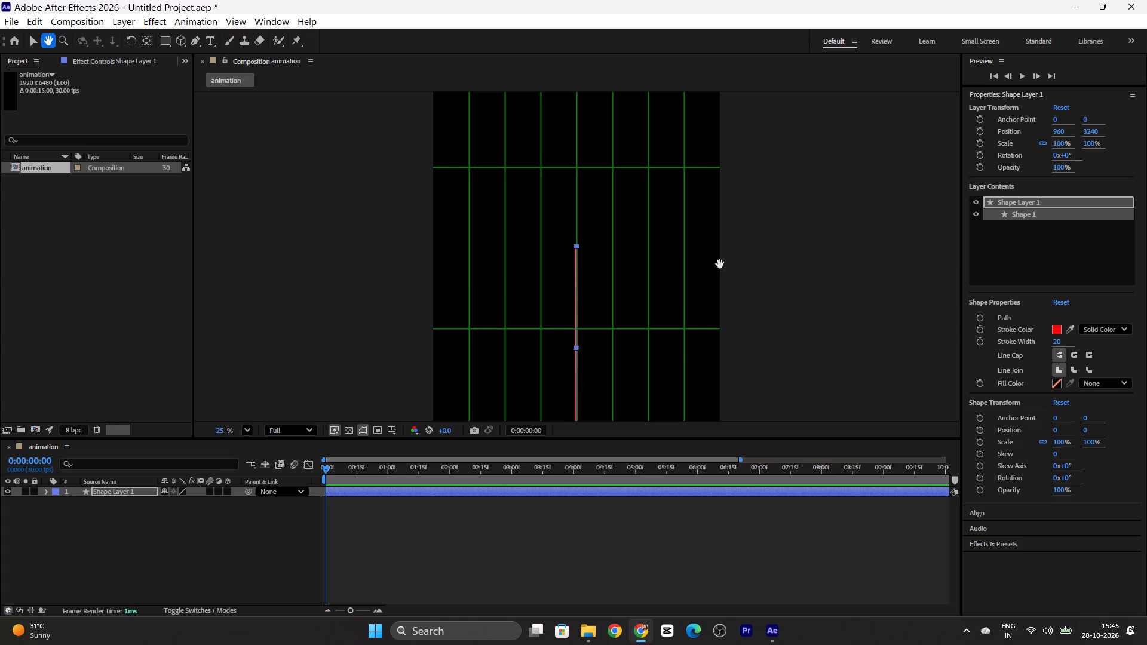
Match the tutorial's wider view of the composition at 16.7% and watch how the path is curved to the next grid intersection.
drag(691, 255, 709, 284)
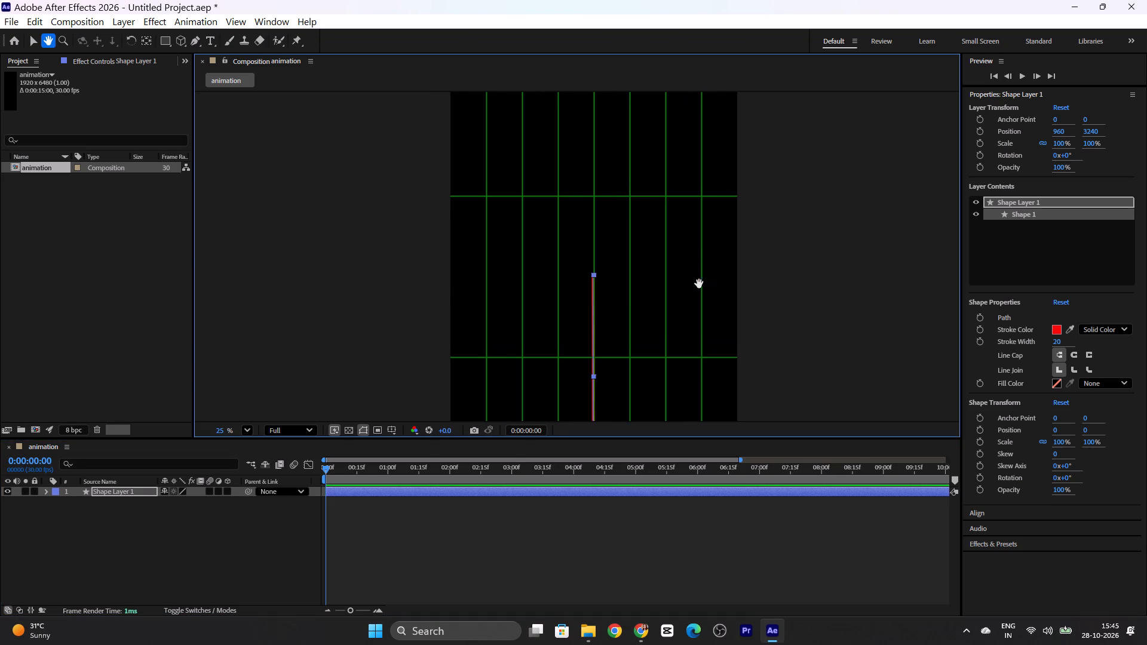
alt+scroll(695, 277, down, 2)
drag(662, 269, 661, 283)
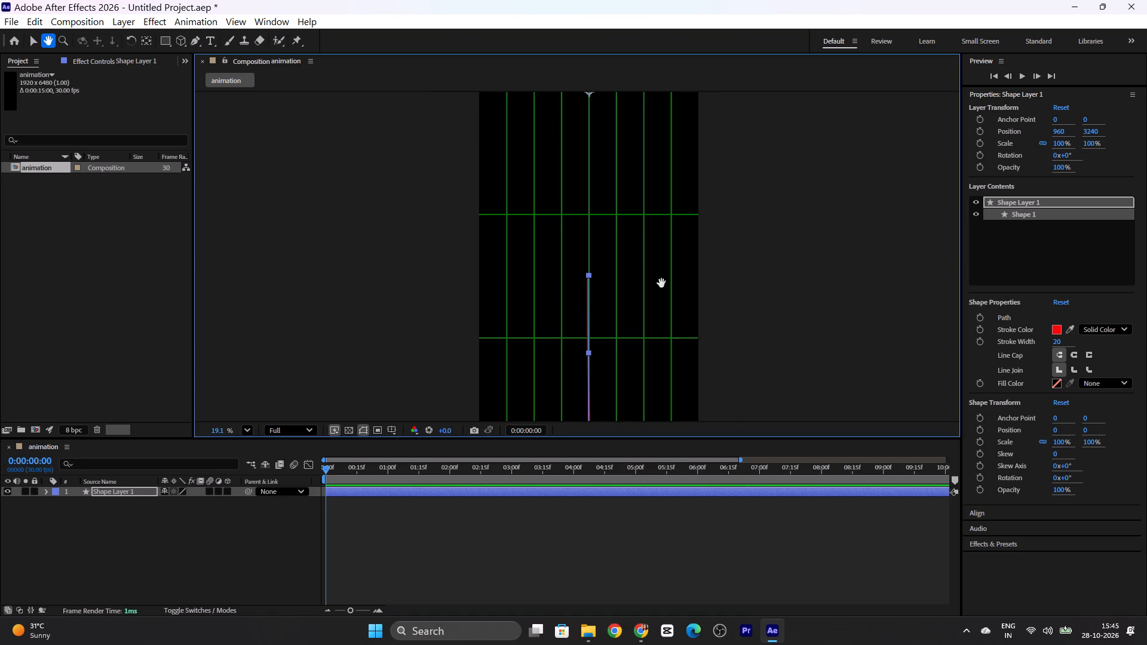
drag(661, 283, 660, 227)
alt+scroll(660, 231, down, 1)
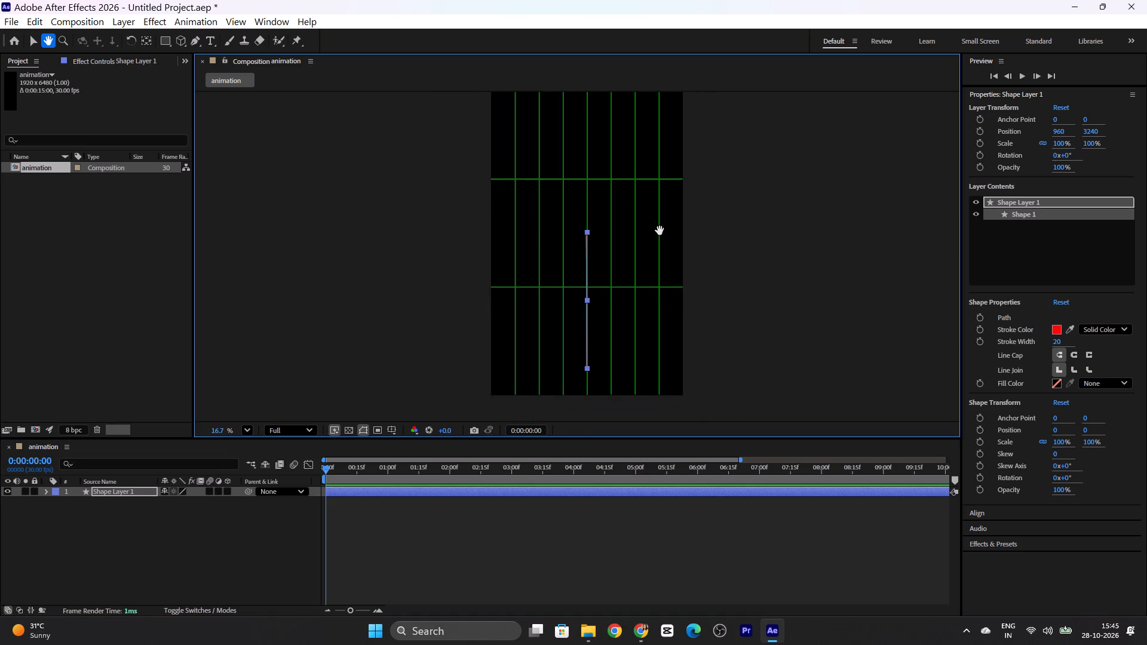
drag(655, 229, 655, 261)
key(alt+Tab)
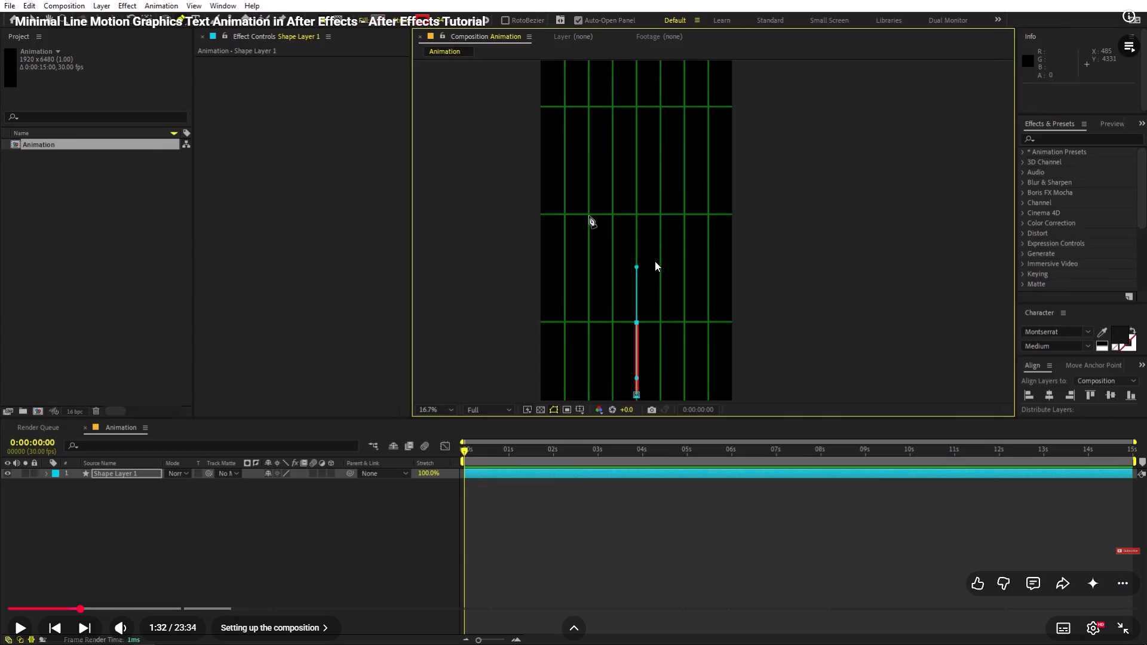
key(space)
key(space)
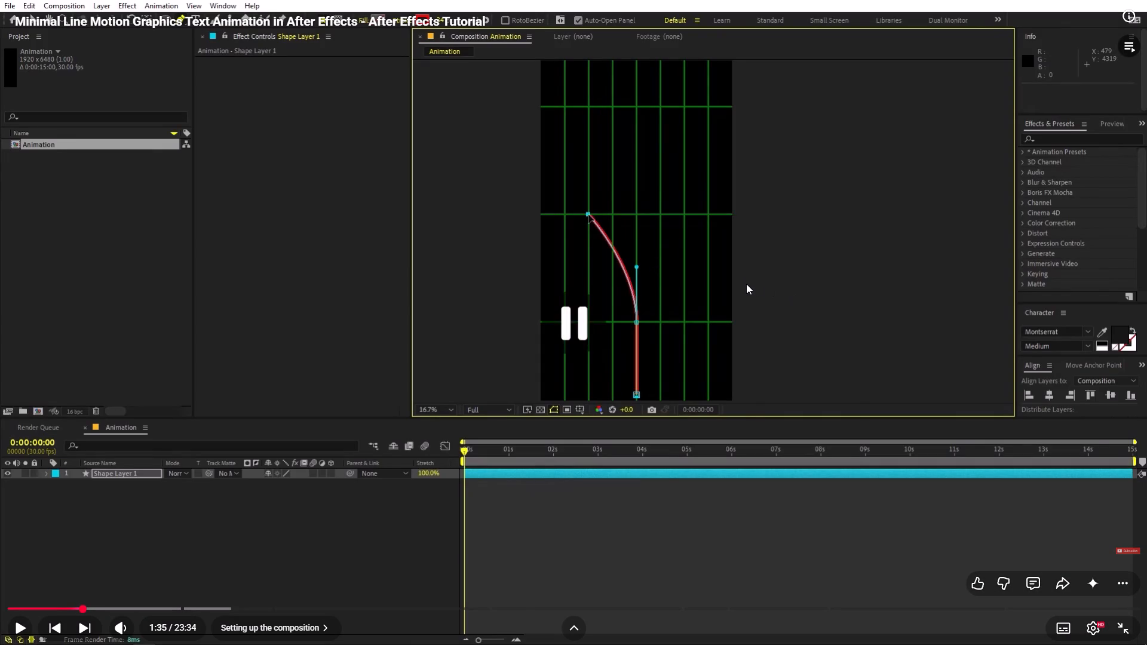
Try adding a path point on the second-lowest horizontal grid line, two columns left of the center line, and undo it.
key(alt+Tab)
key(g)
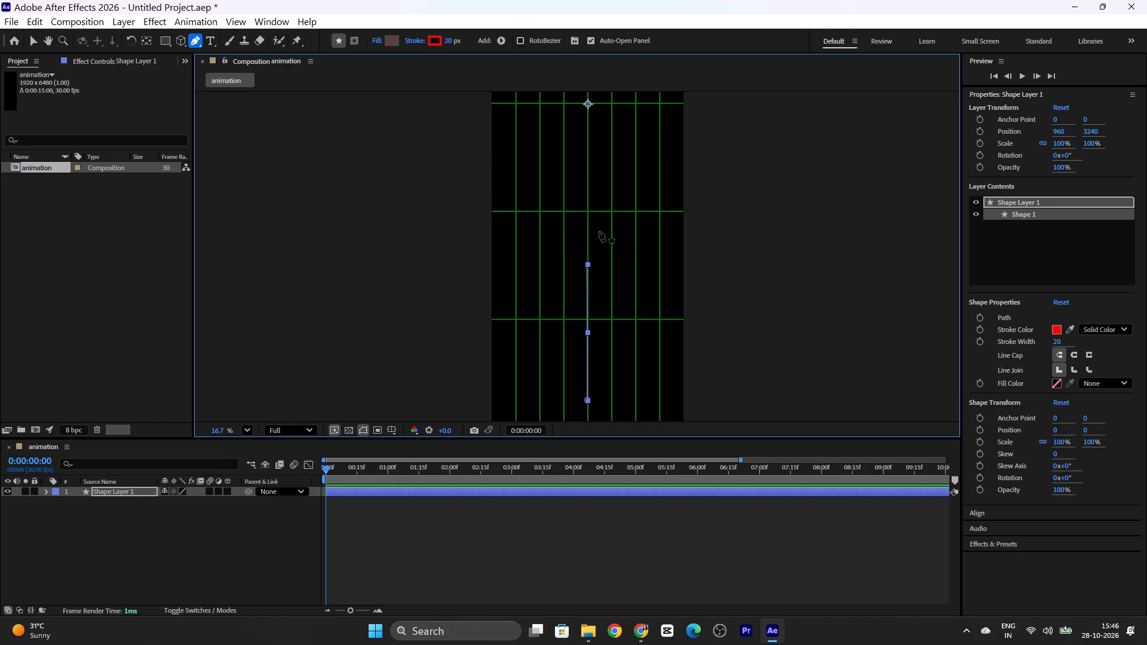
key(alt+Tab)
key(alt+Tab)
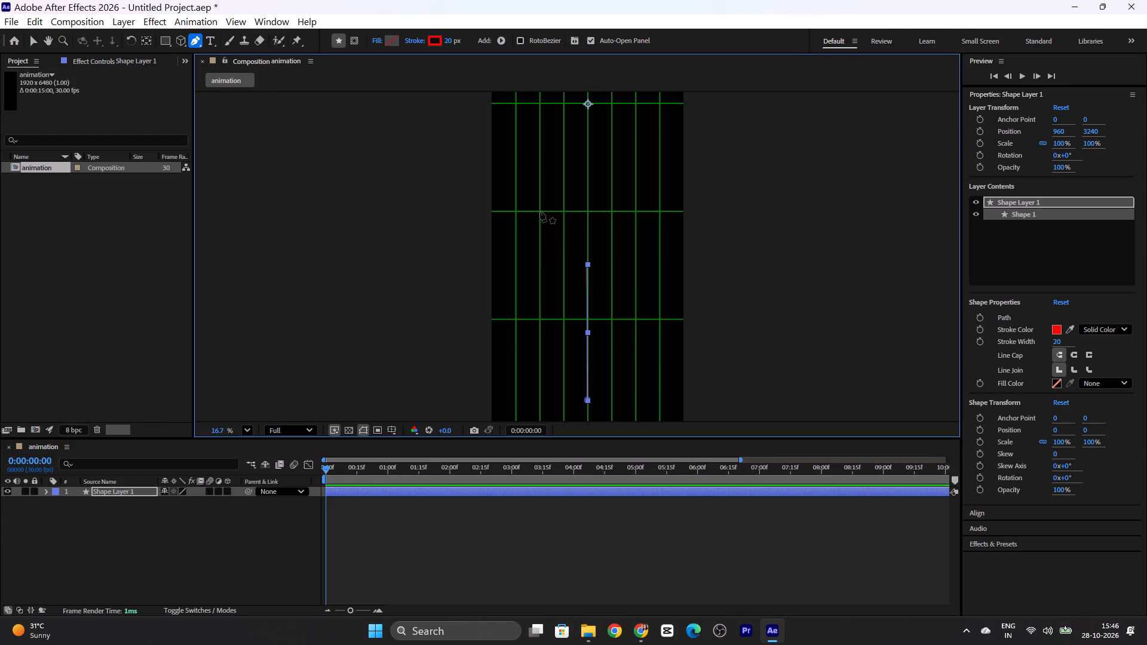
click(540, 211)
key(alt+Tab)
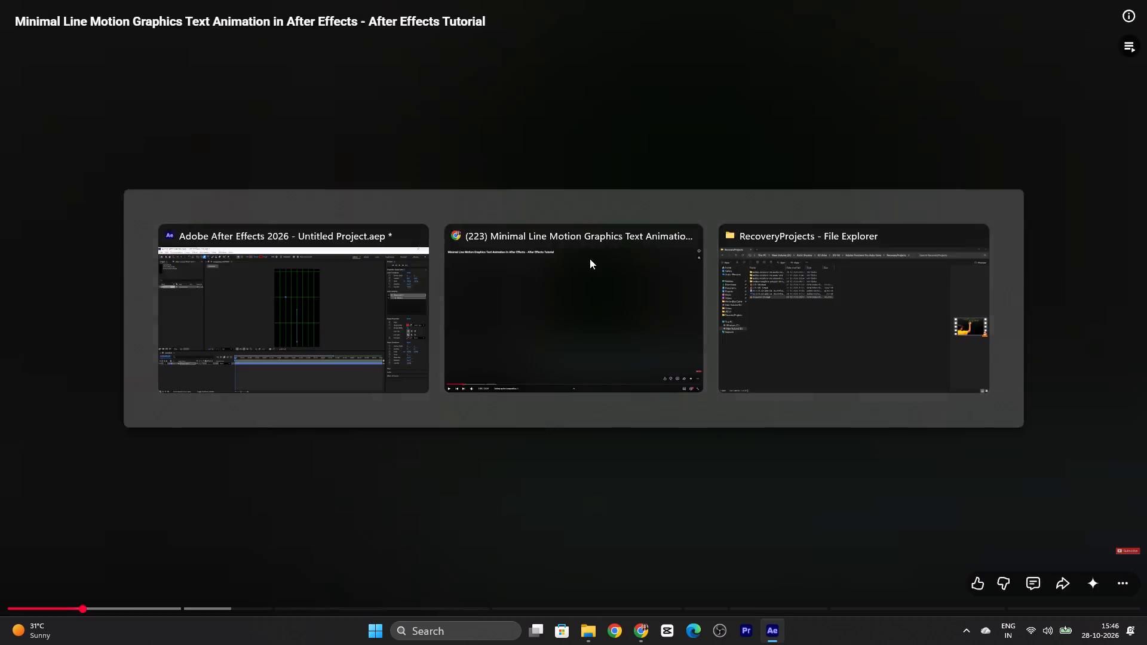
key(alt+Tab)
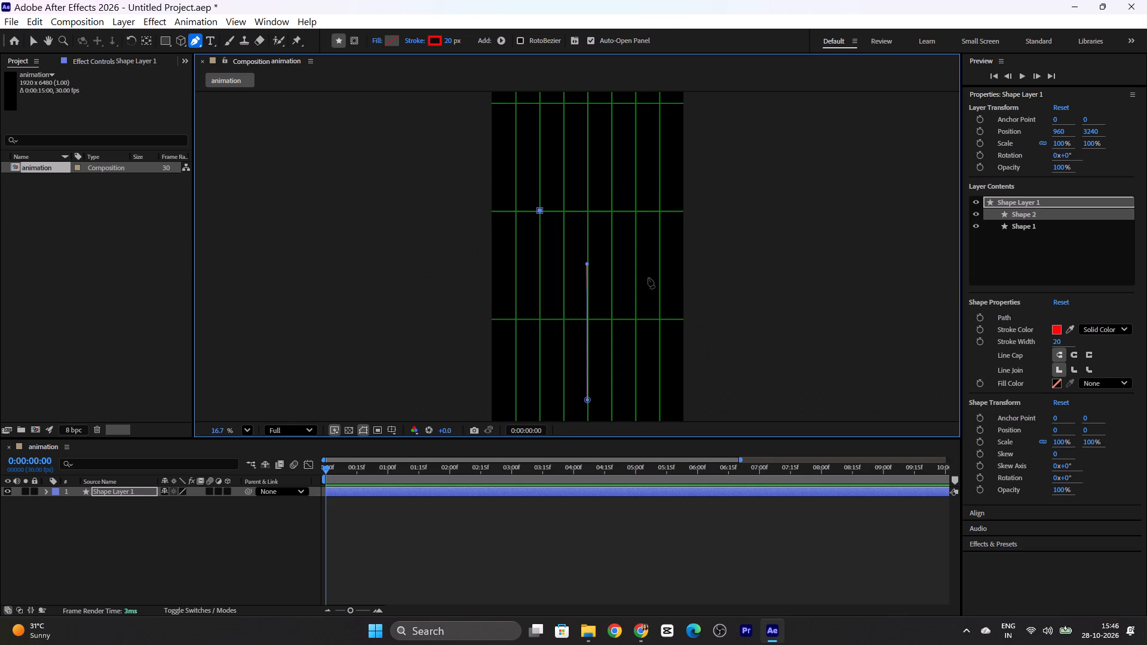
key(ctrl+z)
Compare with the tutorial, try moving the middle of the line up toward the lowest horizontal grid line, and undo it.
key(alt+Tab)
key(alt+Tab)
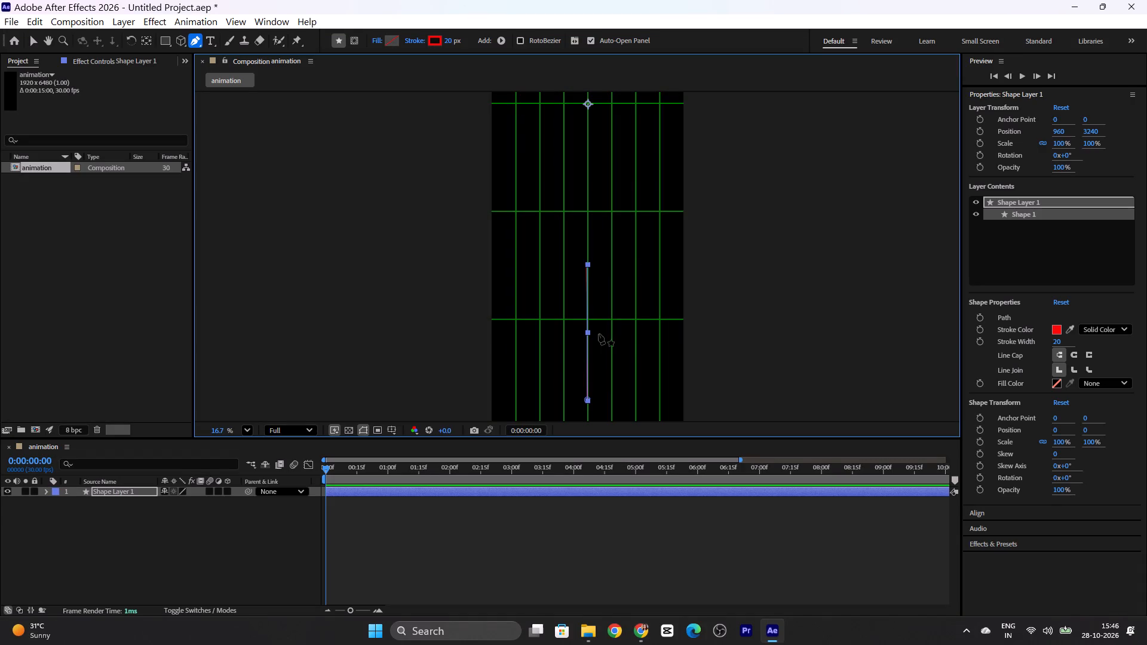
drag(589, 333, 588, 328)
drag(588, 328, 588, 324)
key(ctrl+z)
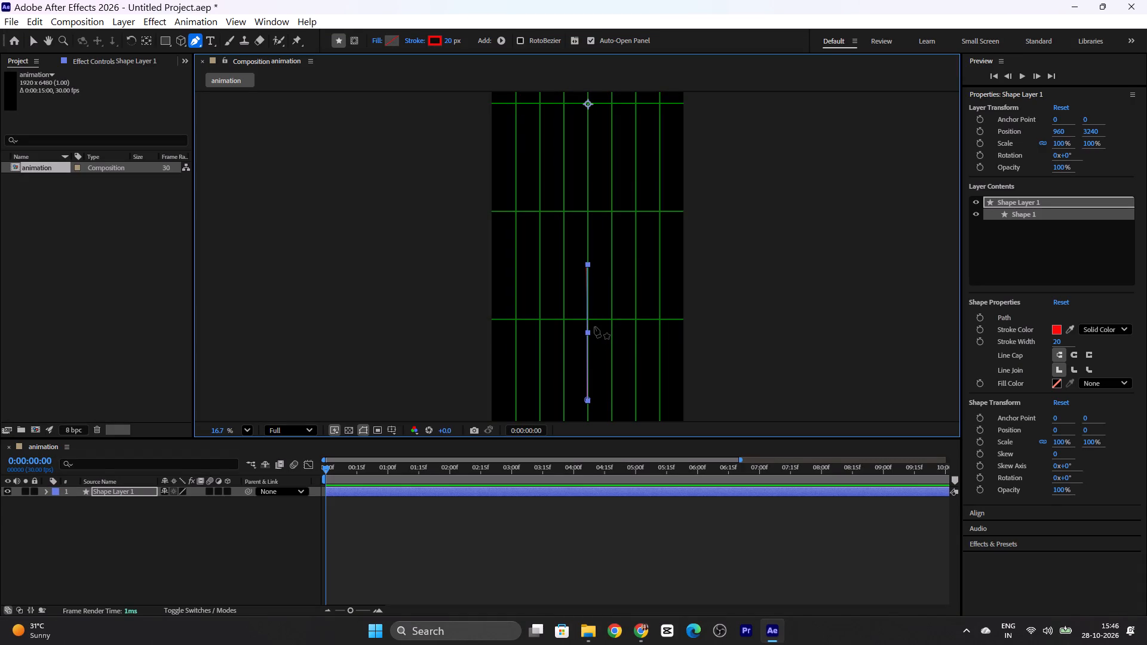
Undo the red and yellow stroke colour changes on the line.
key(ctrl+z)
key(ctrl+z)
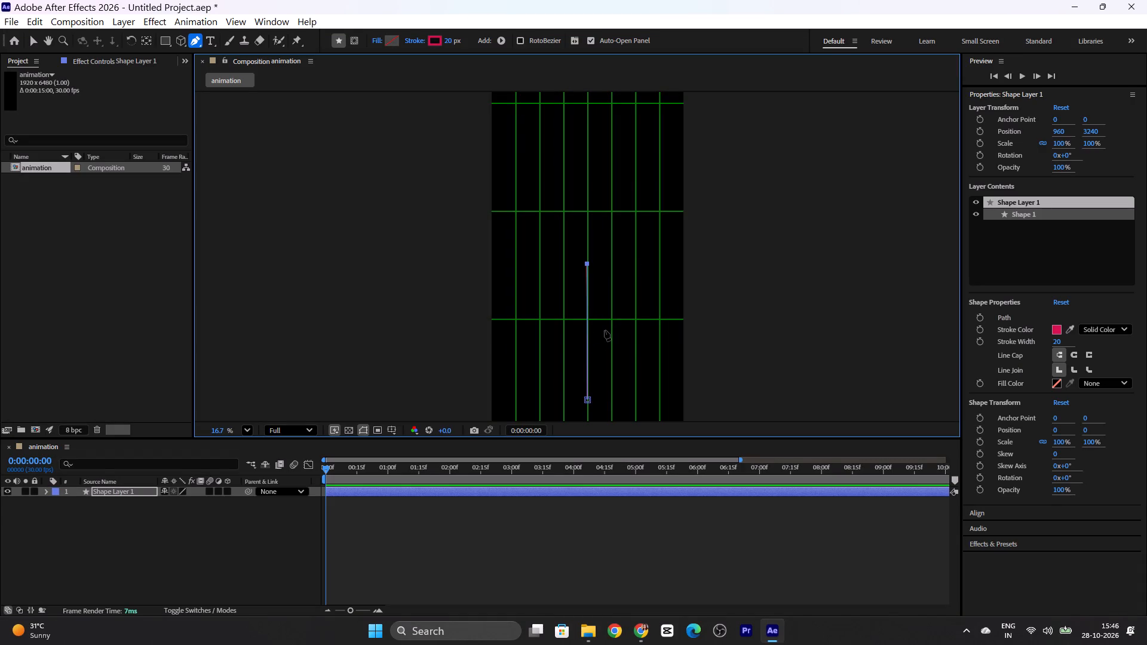
Undo the moves of the line's upper point and remove that point, keeping only the starting point near the composition's bottom.
key(ctrl+z)
key(ctrl+z)
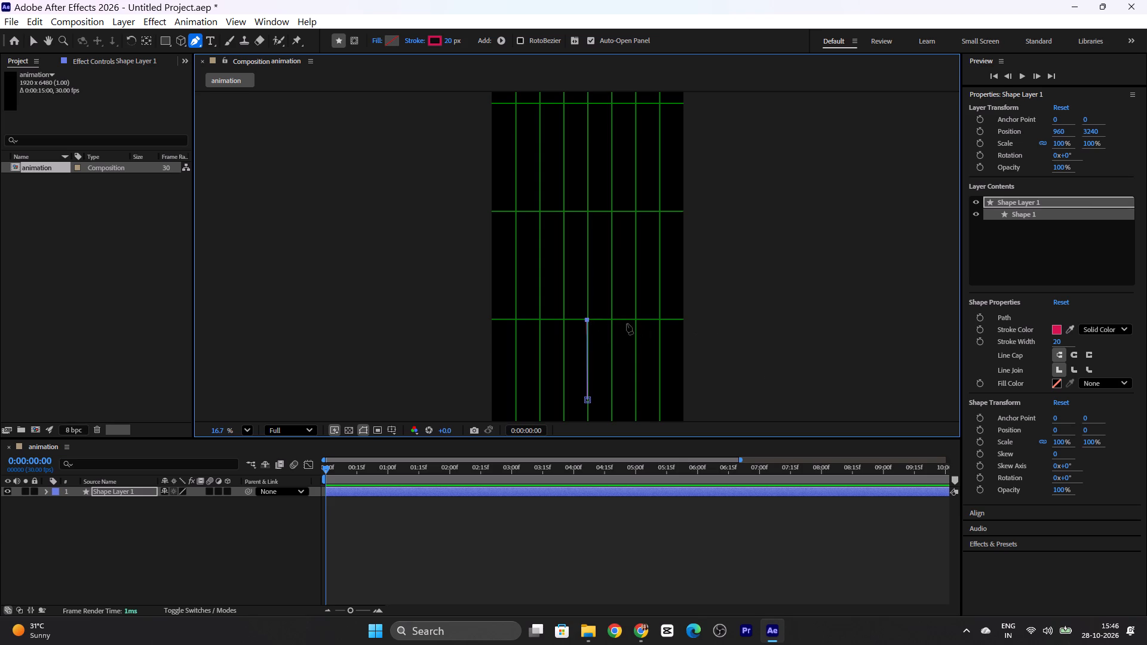
key(h)
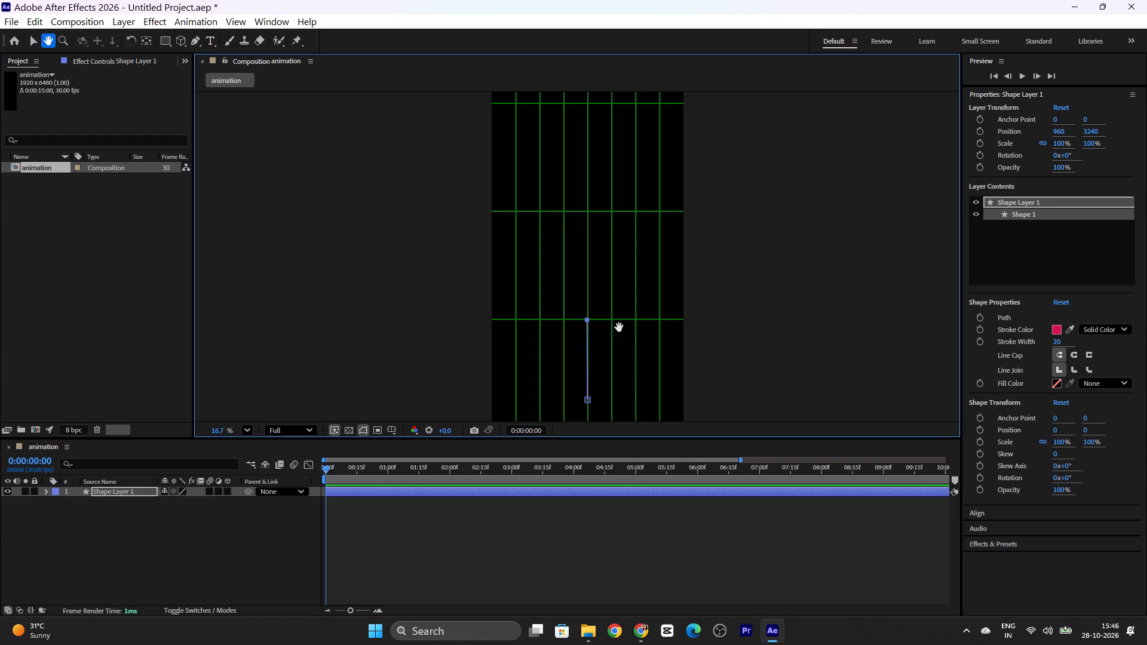
key(h)
key(g)
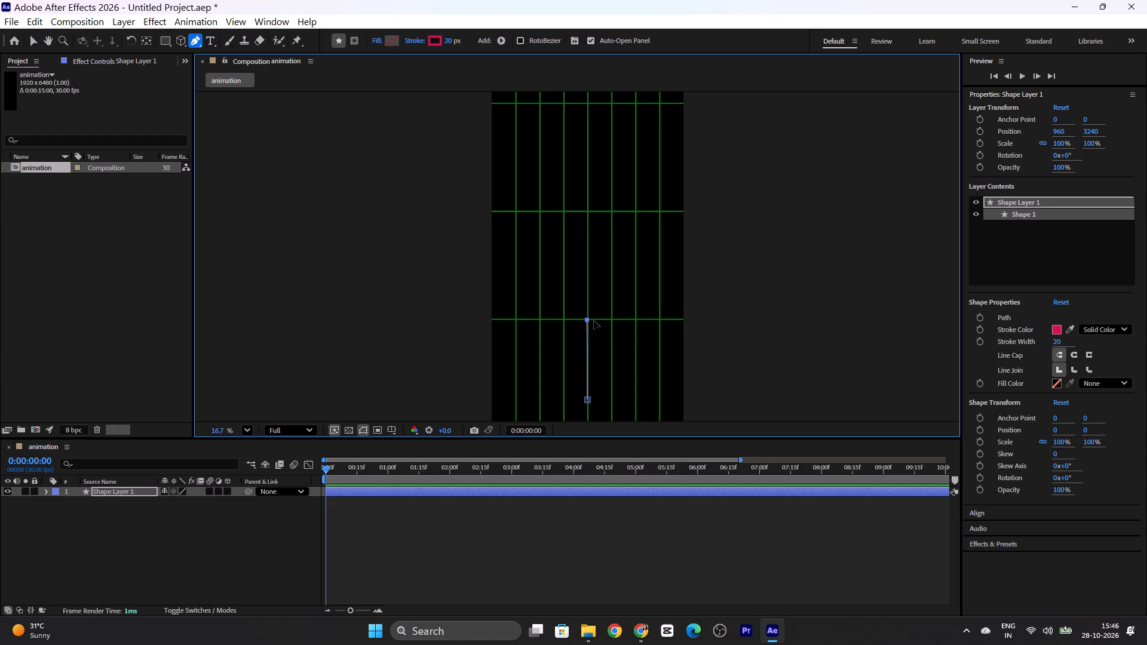
key(g)
click(198, 44)
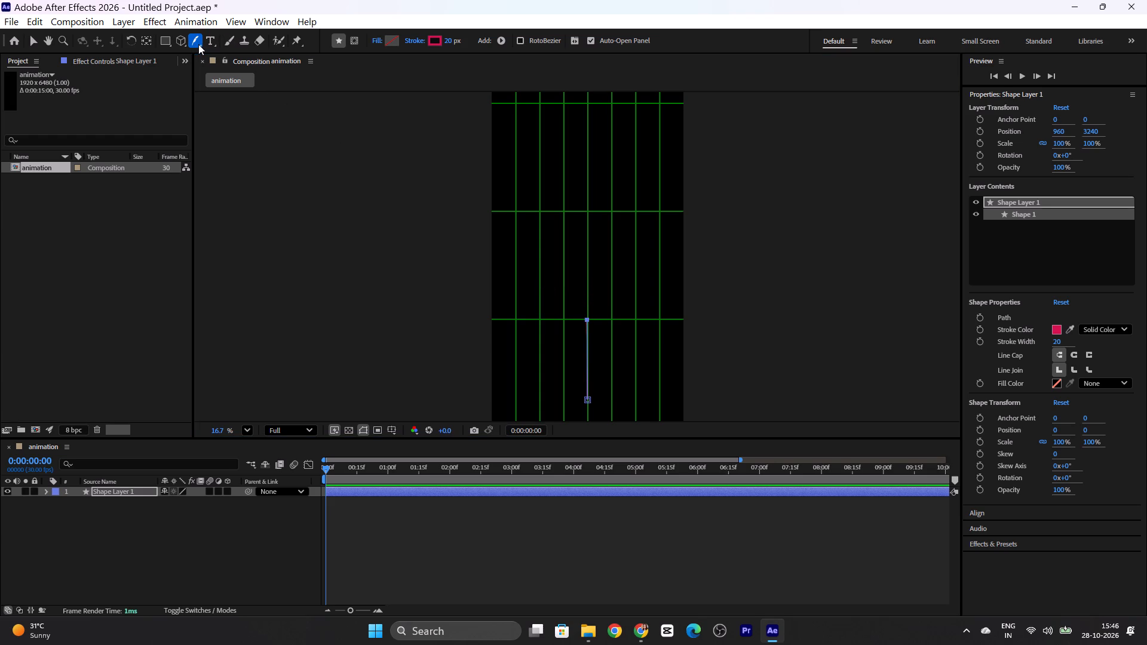
click(200, 45)
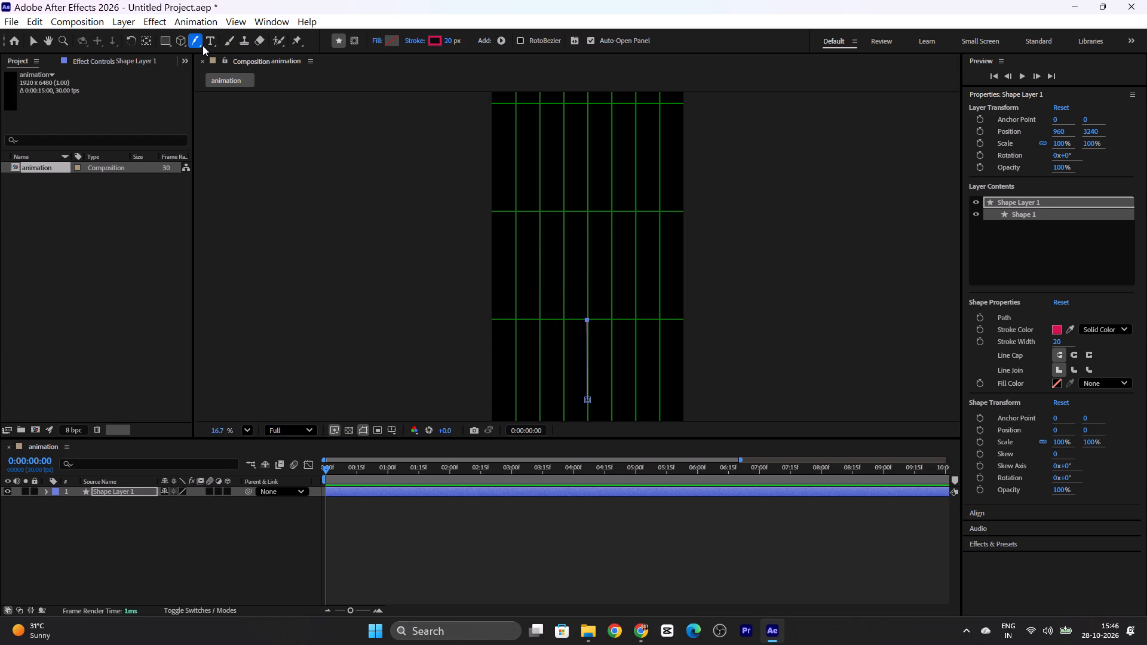
click(201, 45)
key(Escape)
key(Escape)
key(ctrl+z)
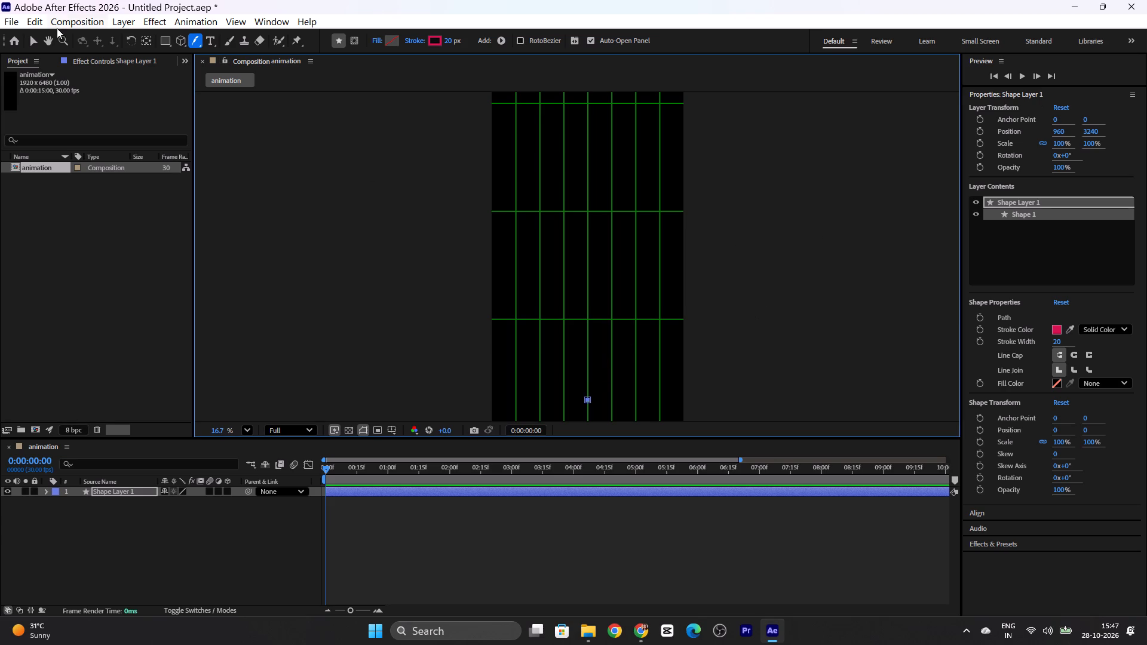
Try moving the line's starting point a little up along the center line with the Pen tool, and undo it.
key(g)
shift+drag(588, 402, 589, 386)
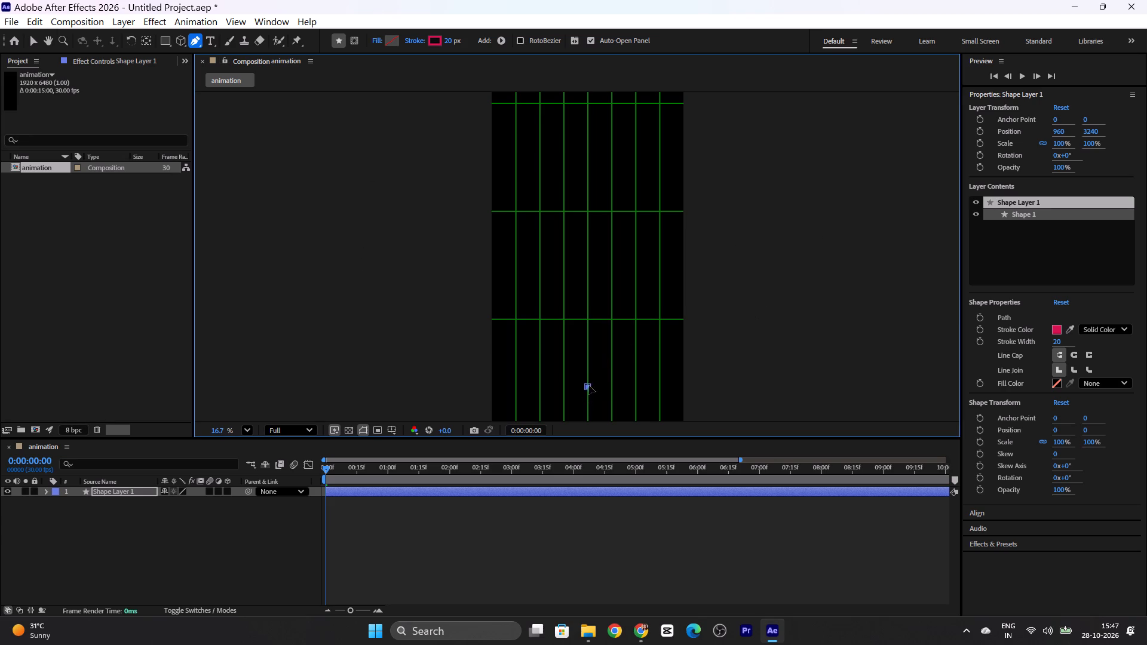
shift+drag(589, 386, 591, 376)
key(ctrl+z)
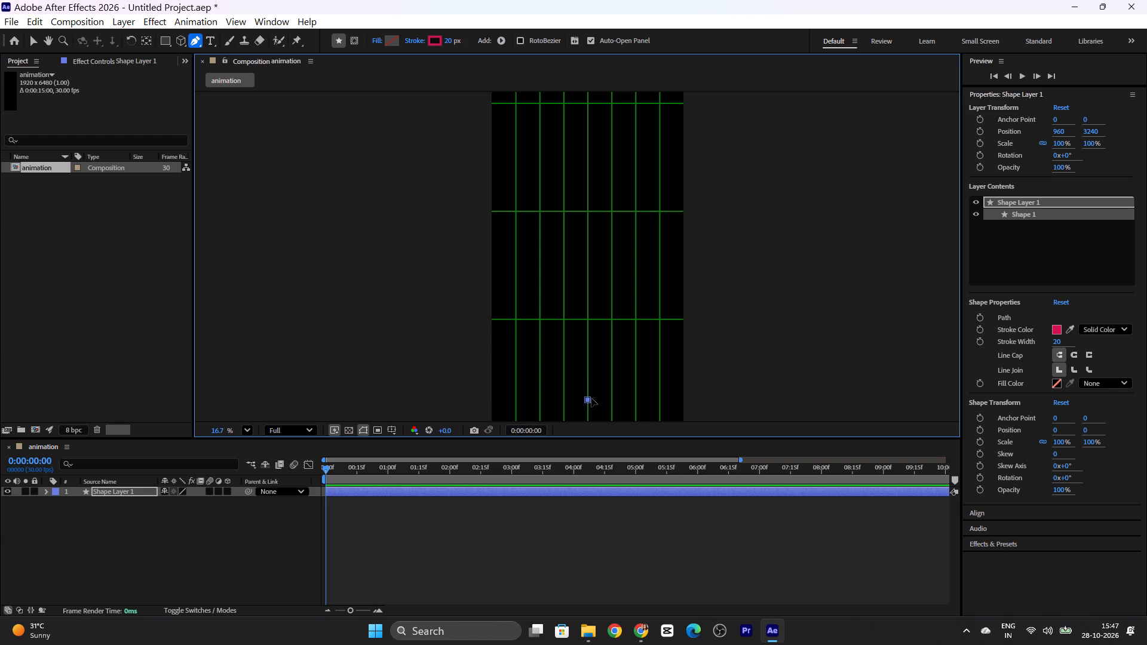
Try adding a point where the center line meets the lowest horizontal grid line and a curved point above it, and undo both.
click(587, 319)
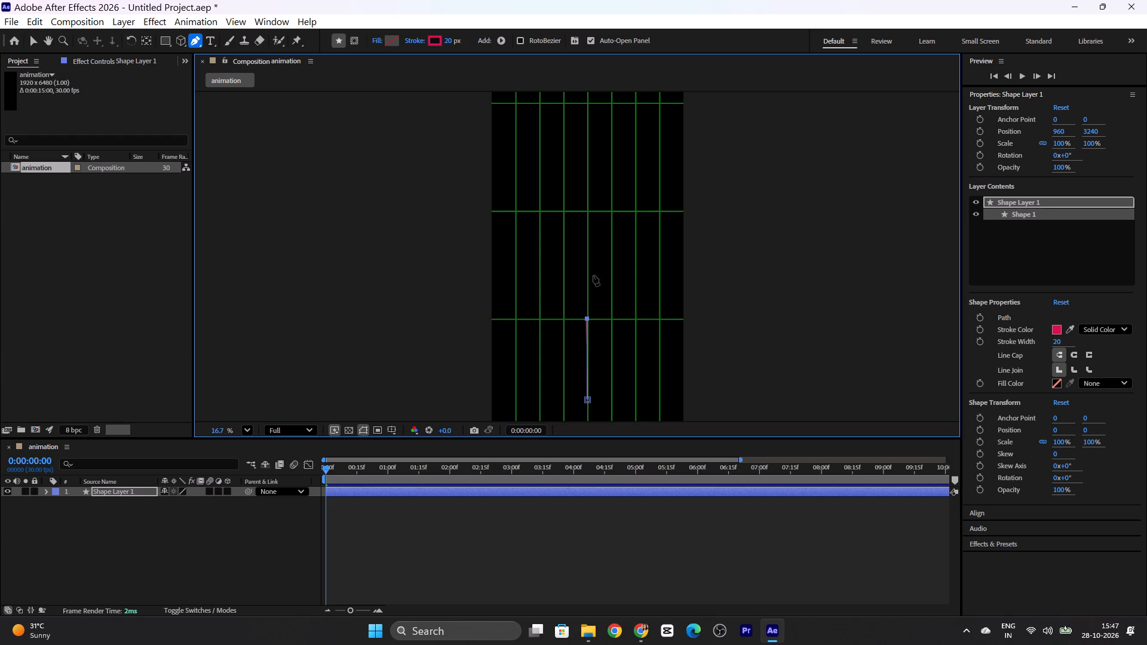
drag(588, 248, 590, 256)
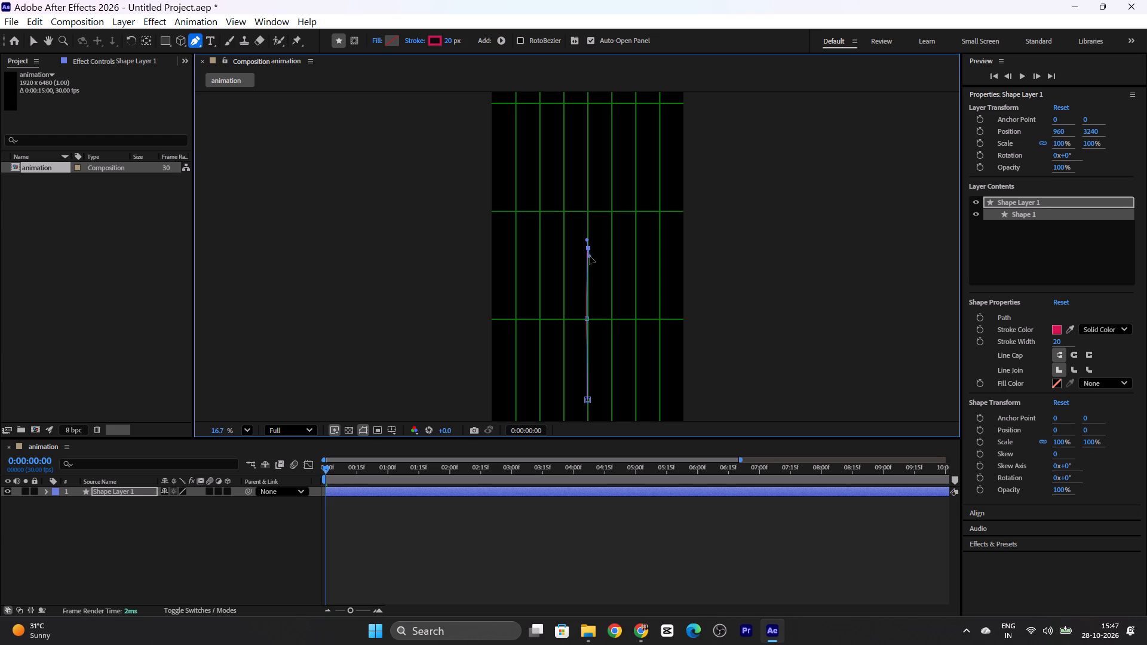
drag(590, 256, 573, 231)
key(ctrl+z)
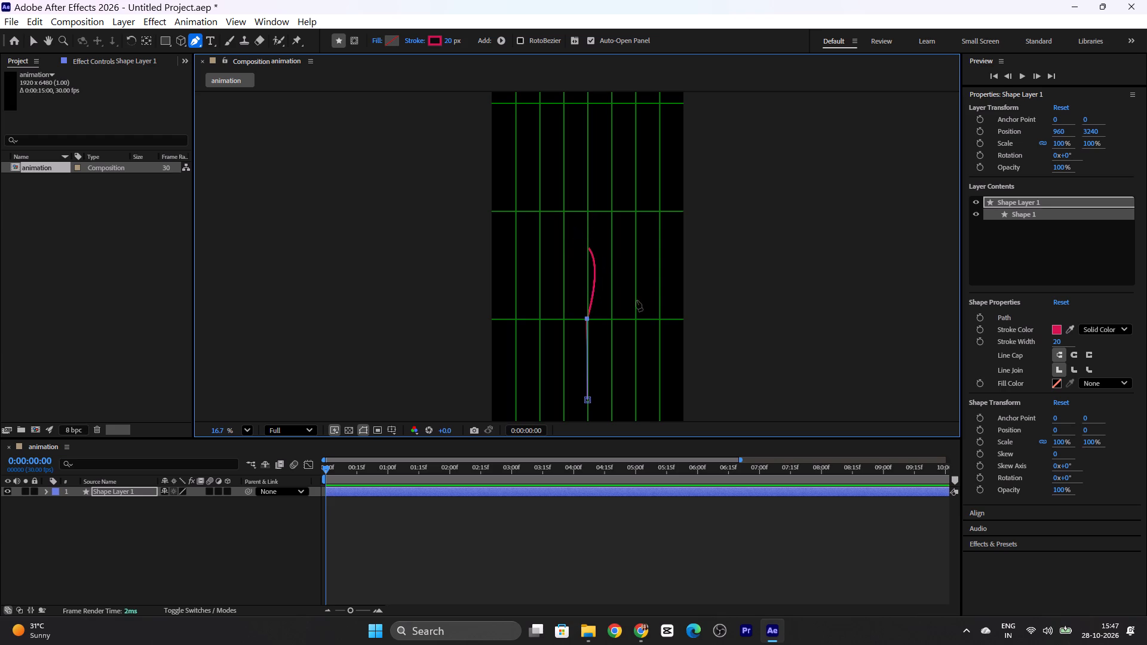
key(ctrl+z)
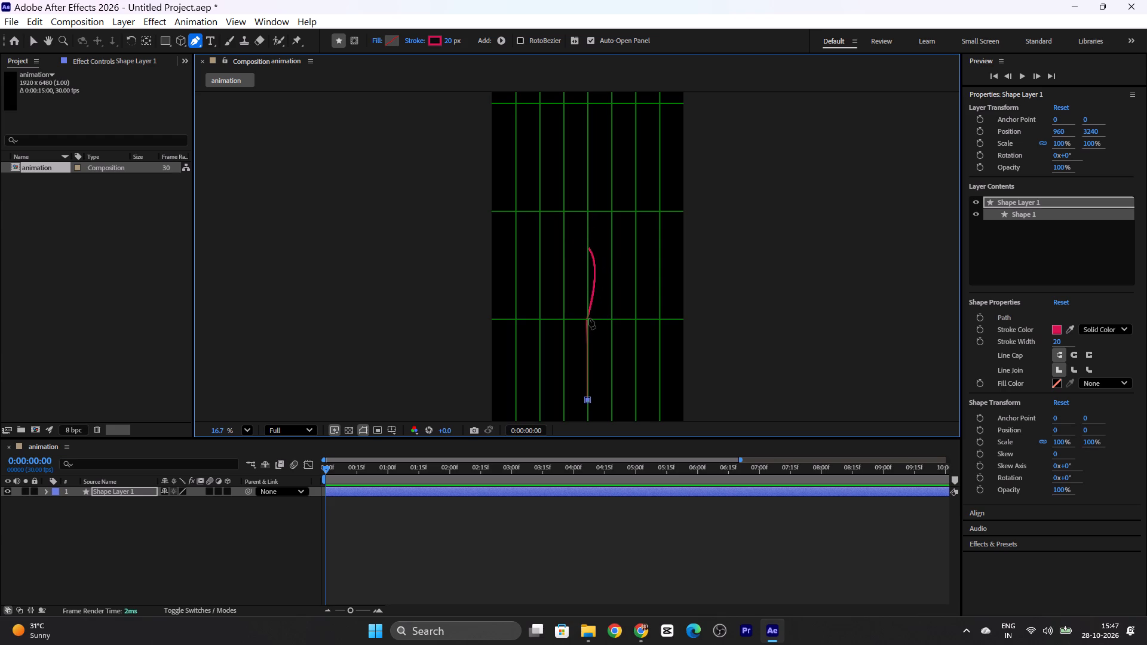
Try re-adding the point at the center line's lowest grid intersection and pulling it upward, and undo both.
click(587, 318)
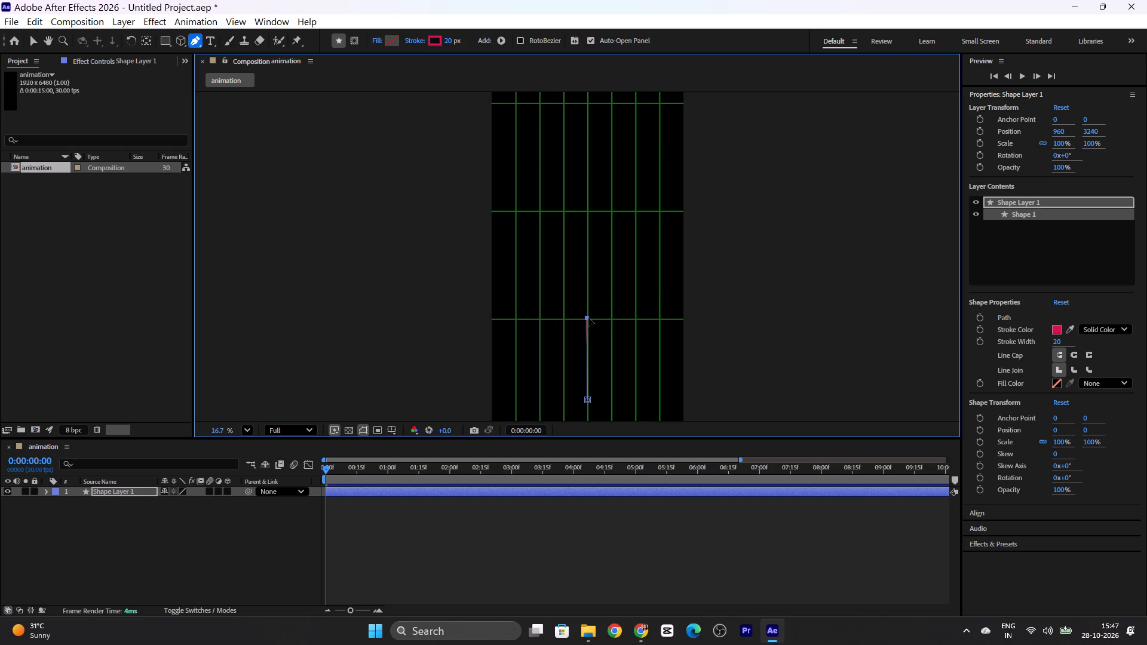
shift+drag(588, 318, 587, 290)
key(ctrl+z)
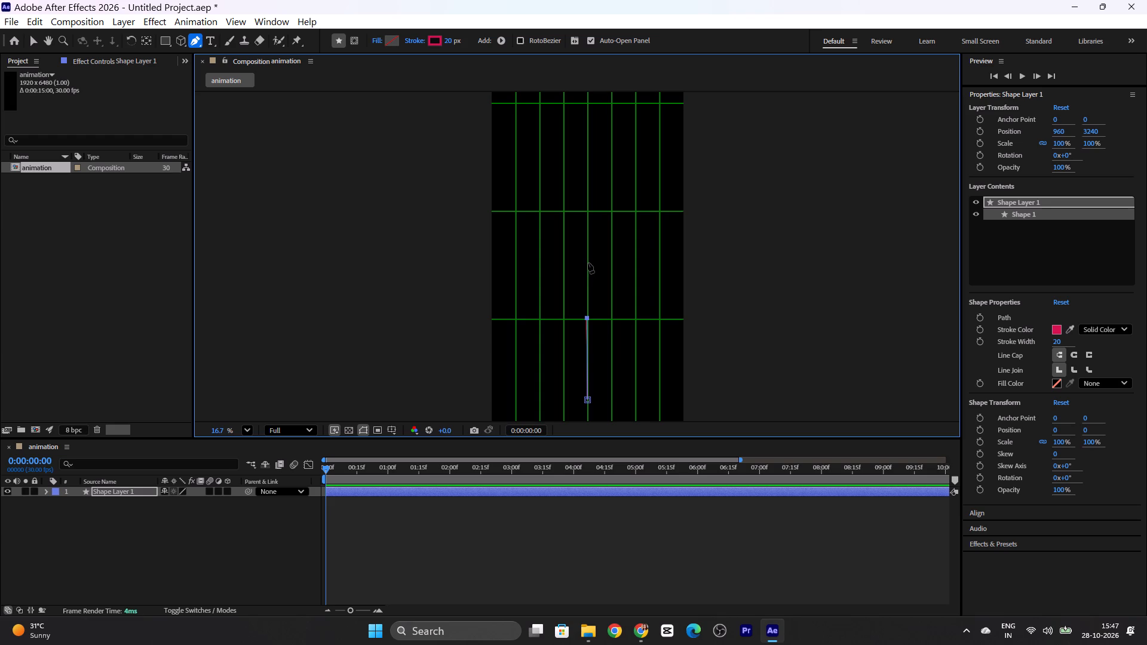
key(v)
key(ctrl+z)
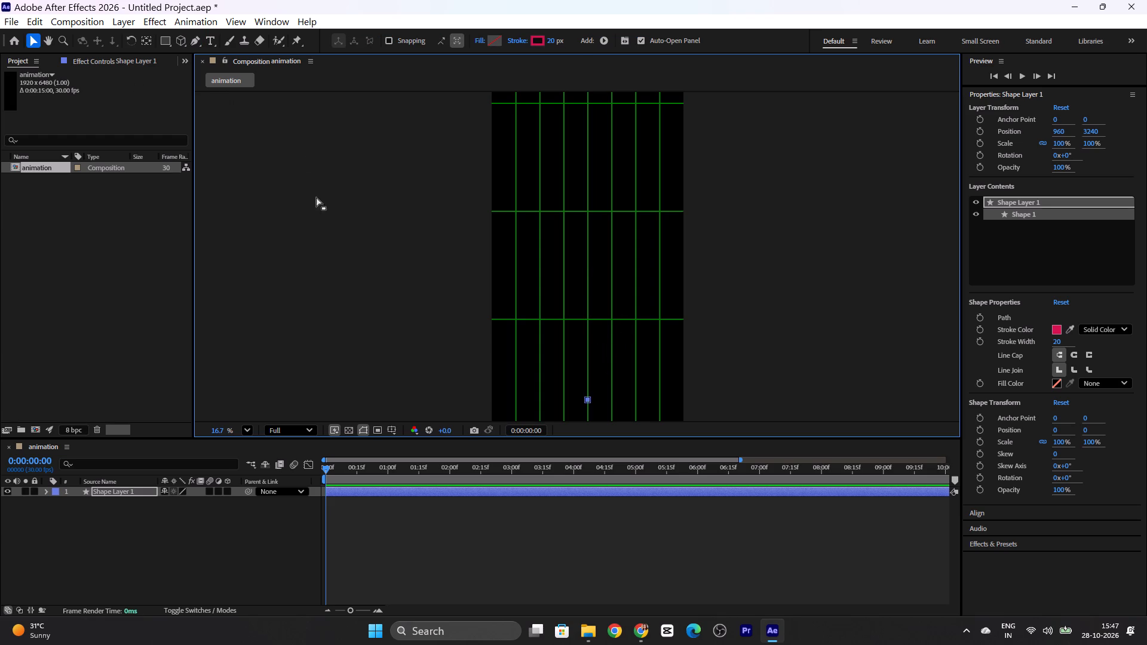
Switch to the tutorial in Chrome, go back 15 seconds and rewatch how the point's vertical curve handles are pulled out.
key(alt+Tab)
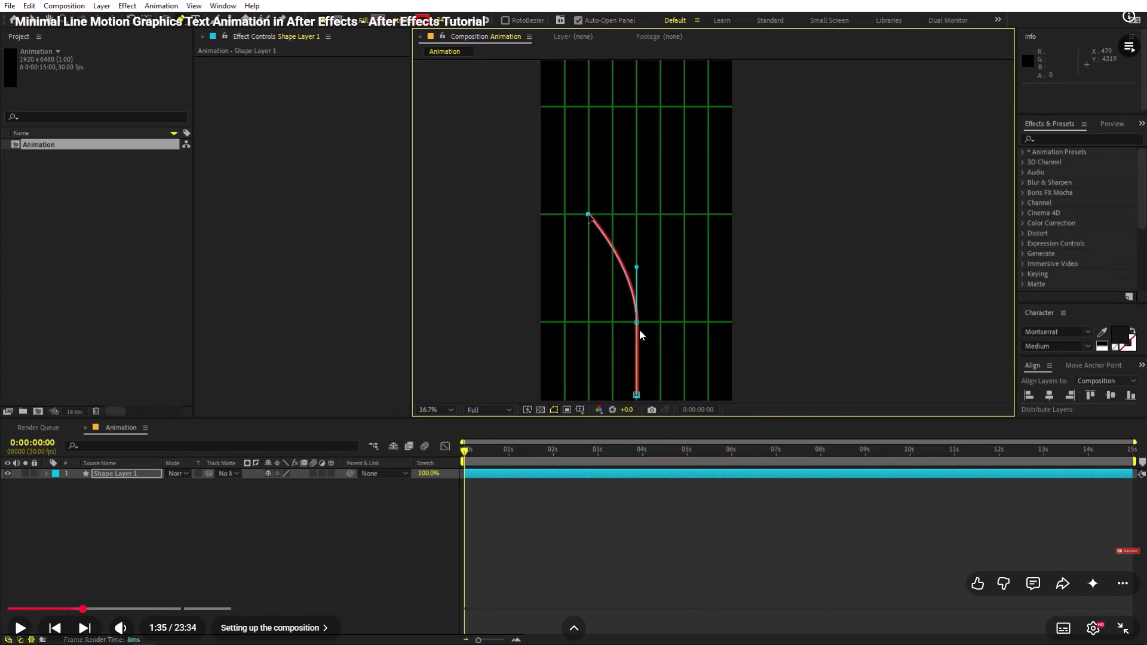
key(Left)
key(Left)
key(Left)
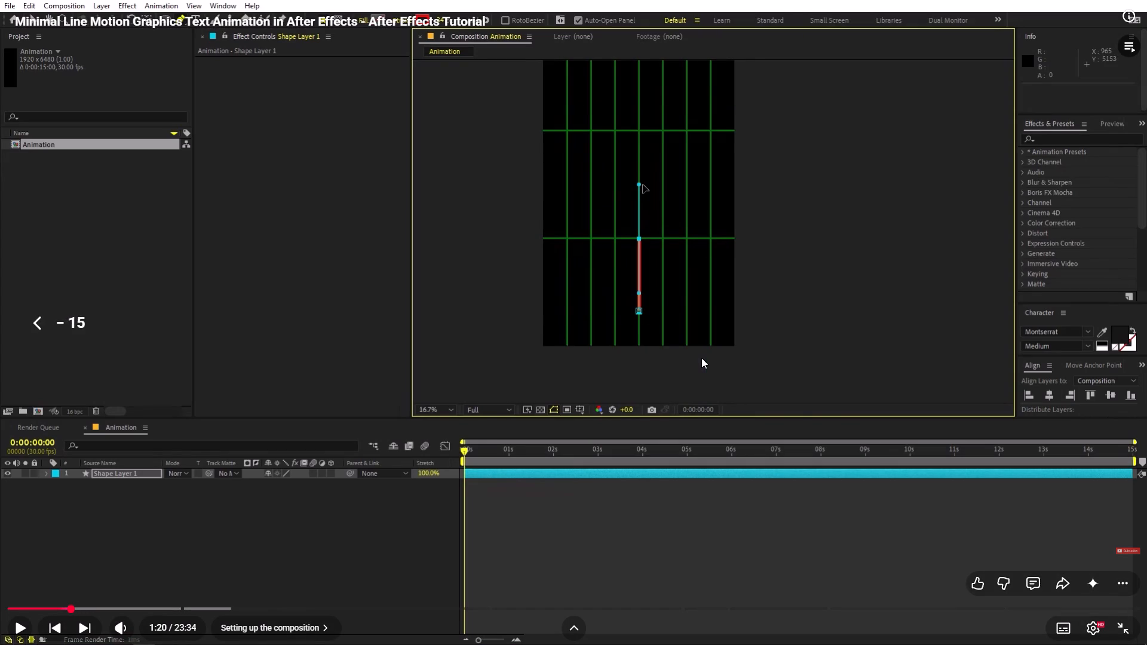
key(space)
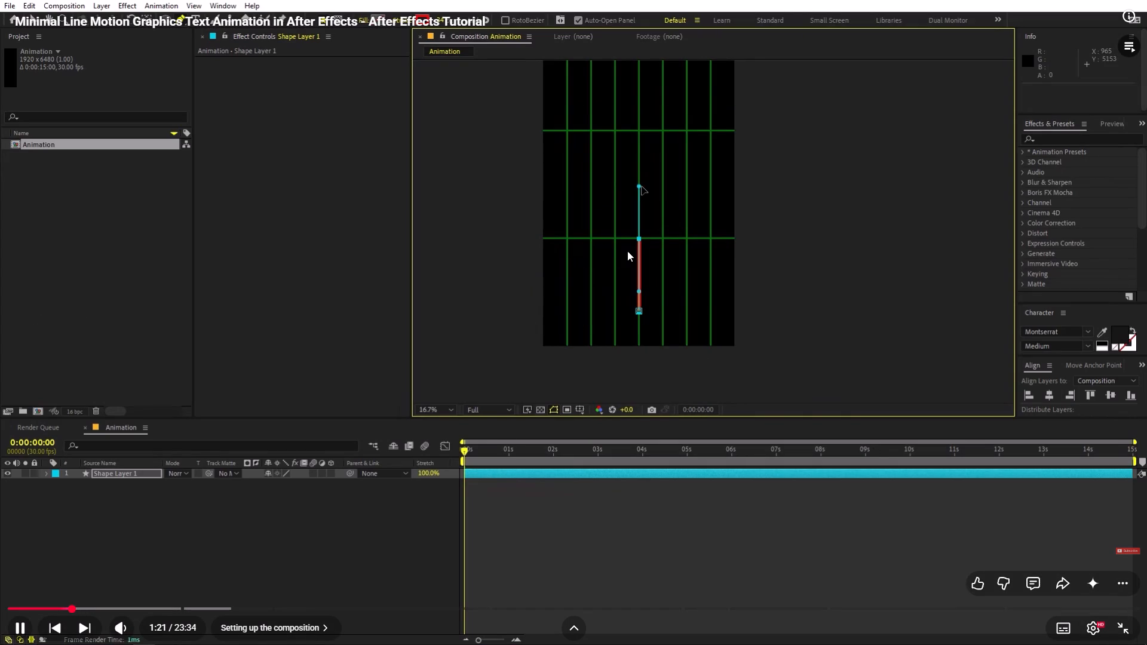
click(628, 251)
key(space)
key(space)
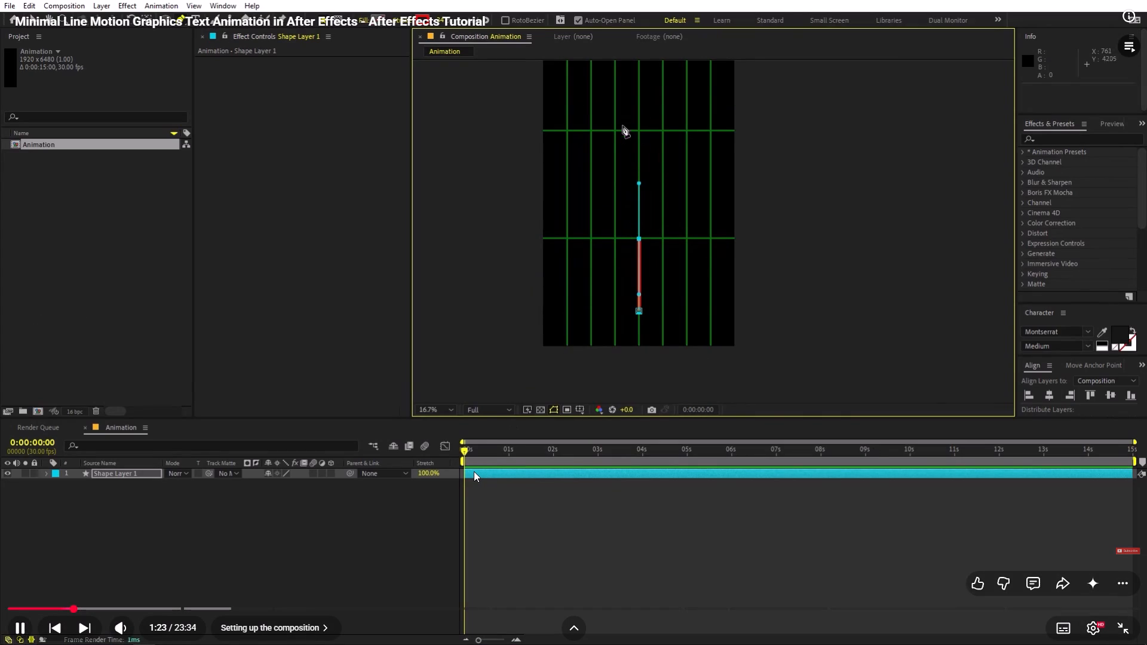
In After Effects, extend the line to the lowest horizontal grid line, then curve it to the second-lowest, about one and a half columns left of center.
key(alt+Tab)
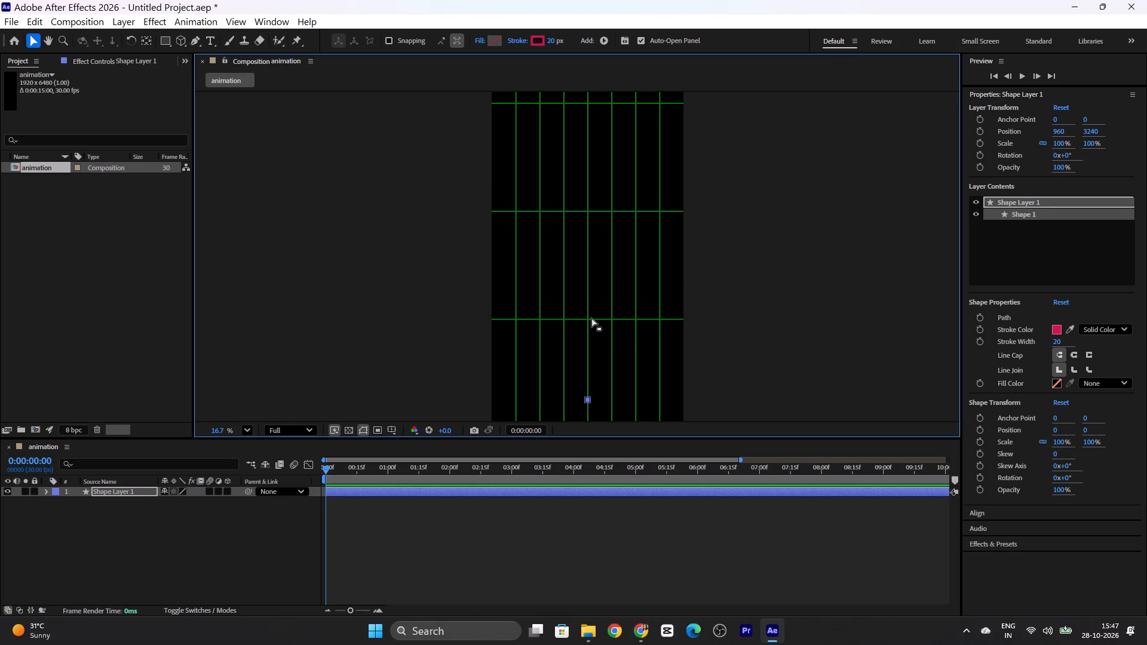
click(192, 44)
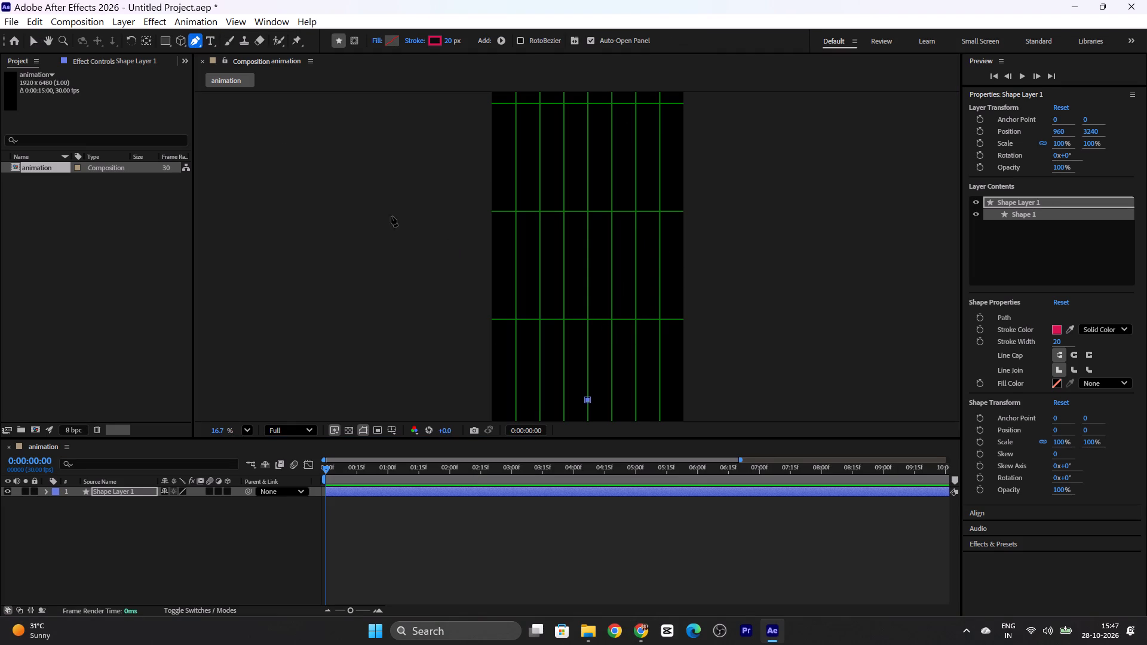
click(589, 316)
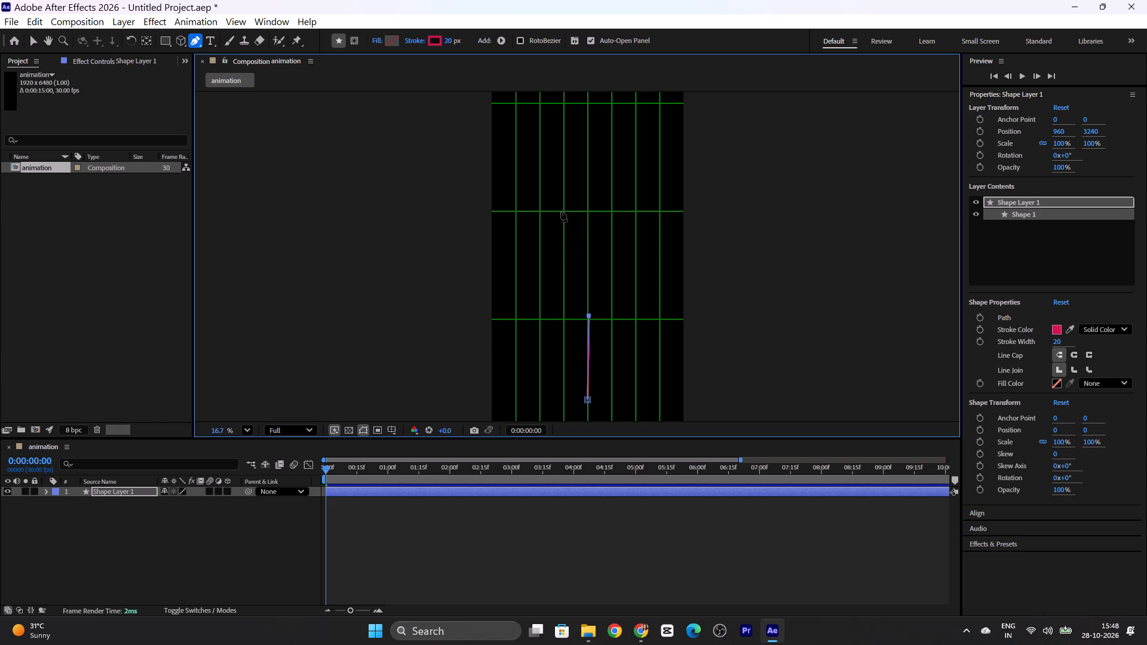
drag(554, 210, 545, 199)
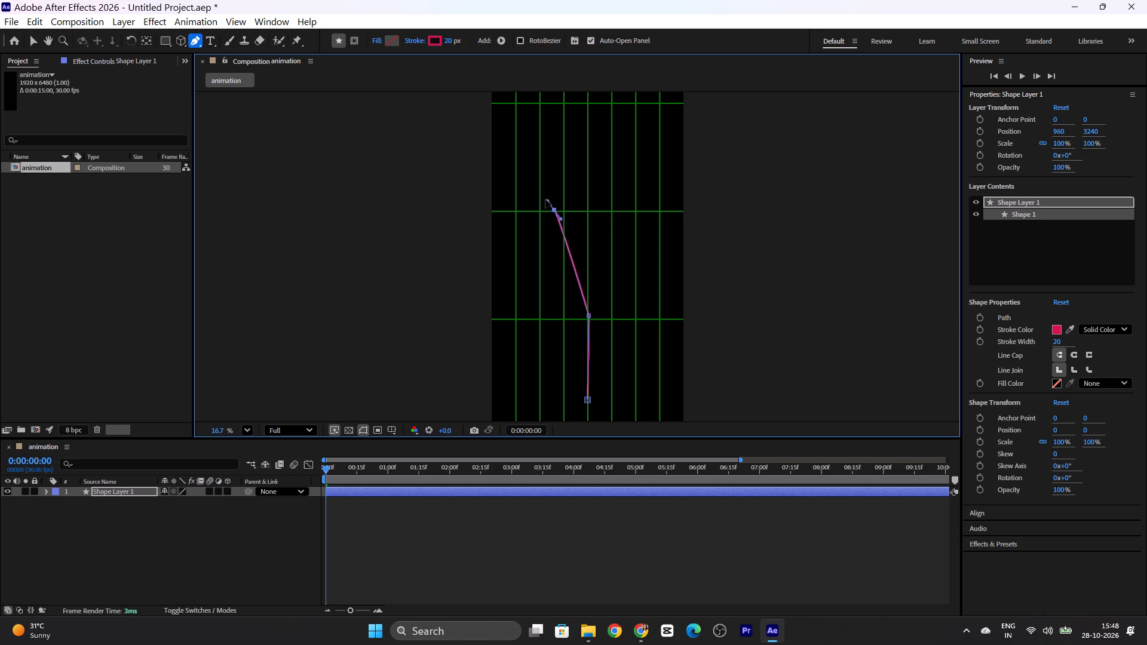
drag(545, 199, 522, 185)
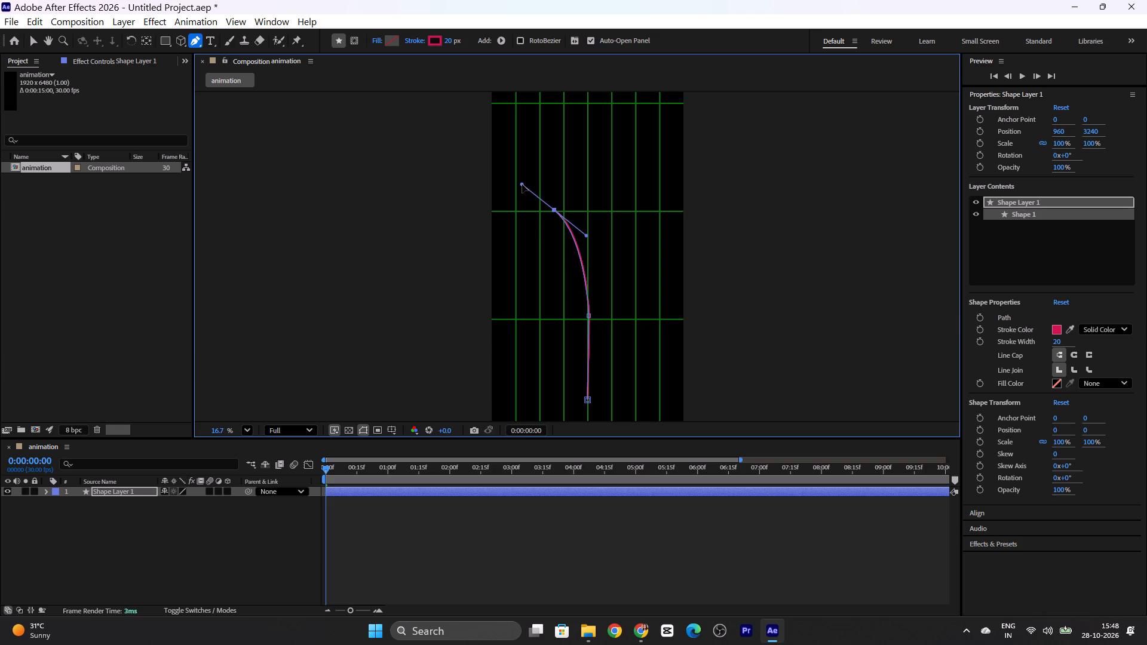
drag(522, 185, 521, 184)
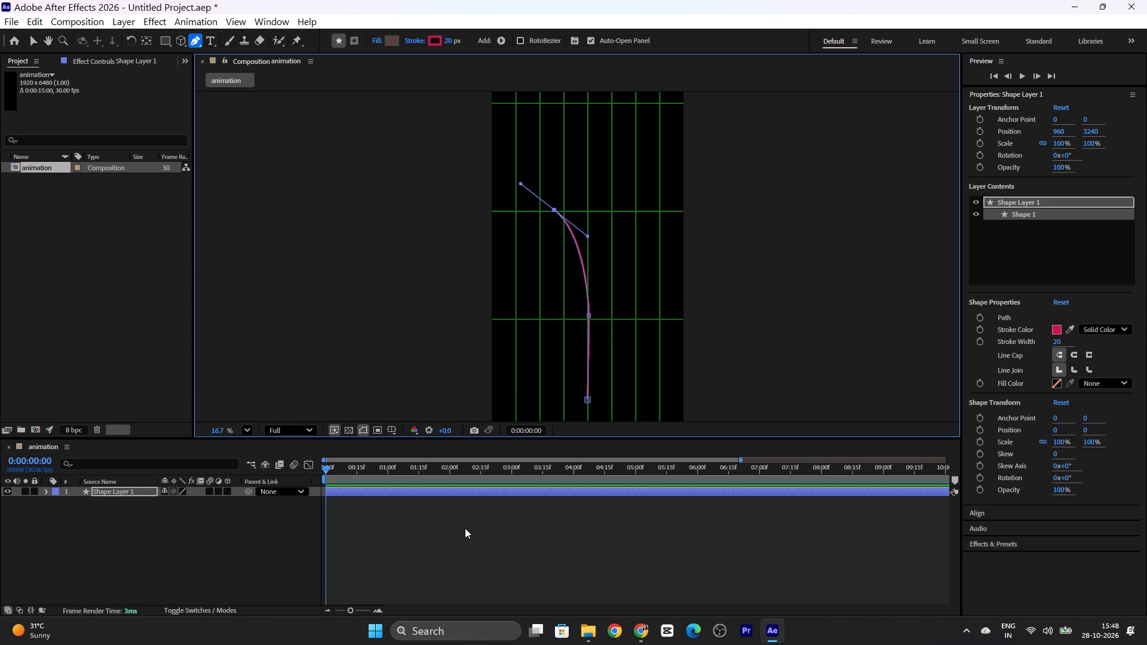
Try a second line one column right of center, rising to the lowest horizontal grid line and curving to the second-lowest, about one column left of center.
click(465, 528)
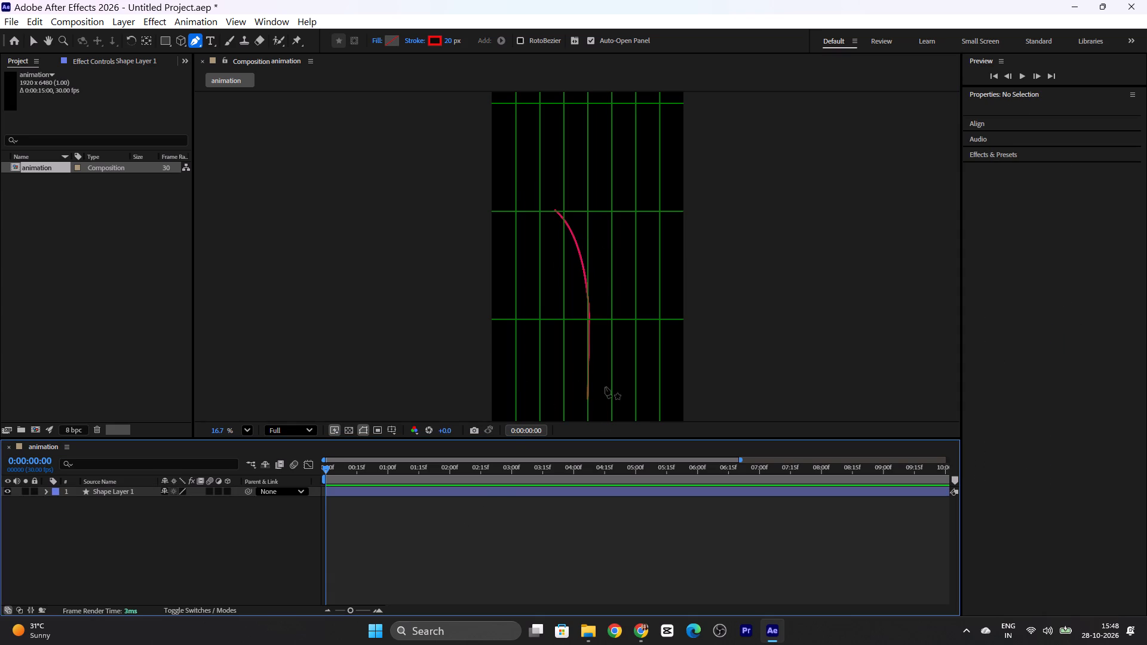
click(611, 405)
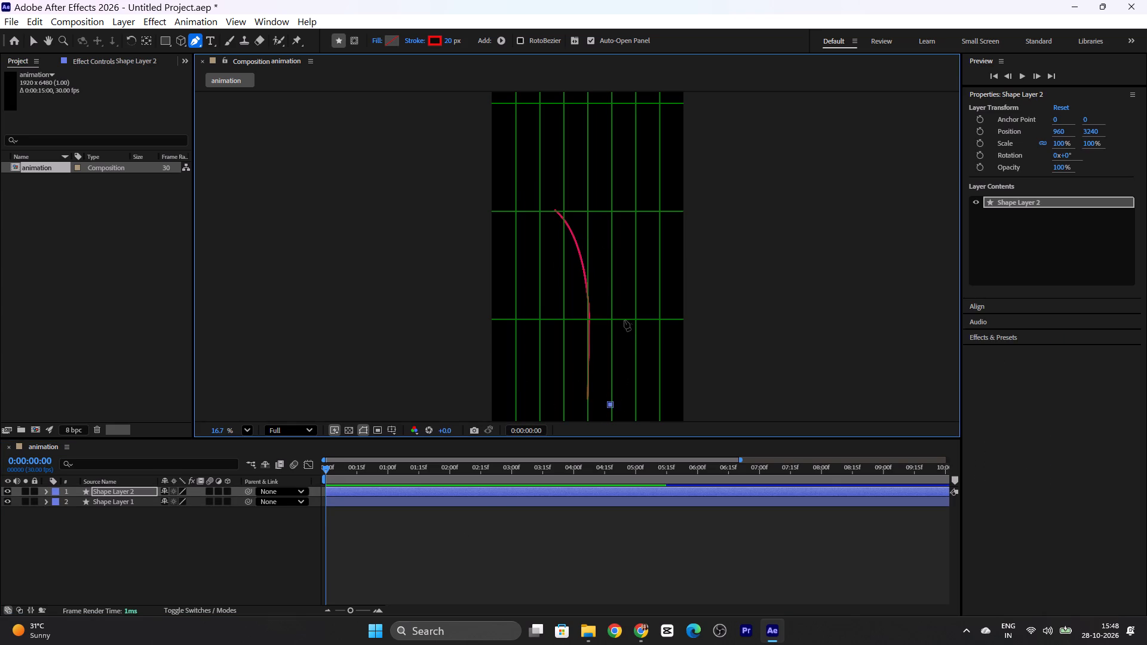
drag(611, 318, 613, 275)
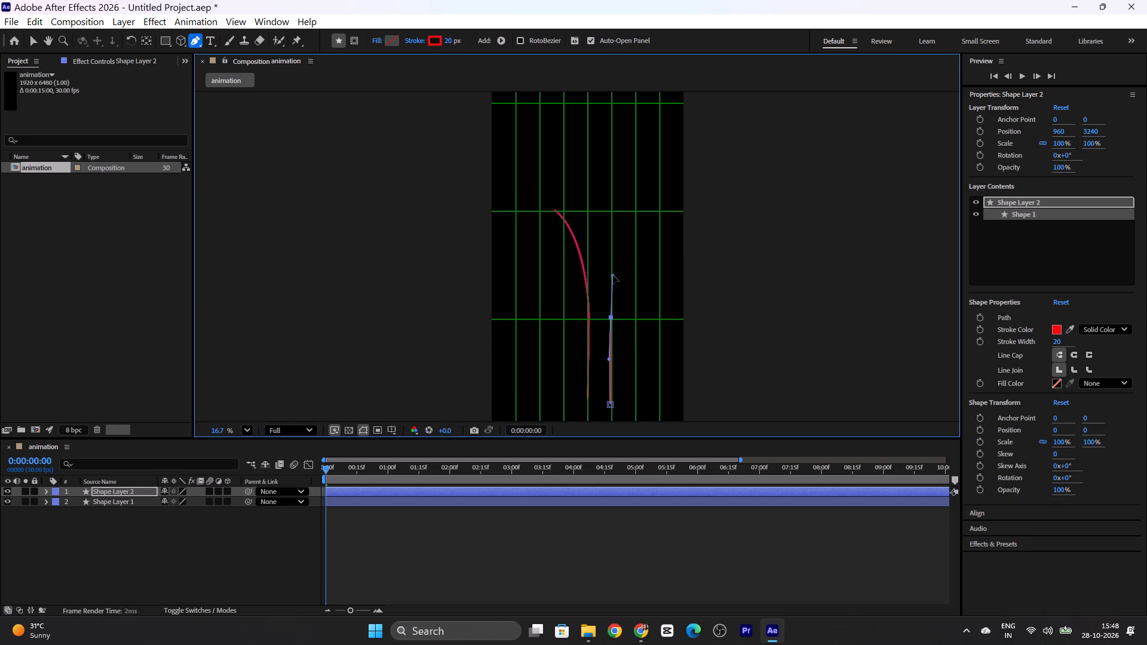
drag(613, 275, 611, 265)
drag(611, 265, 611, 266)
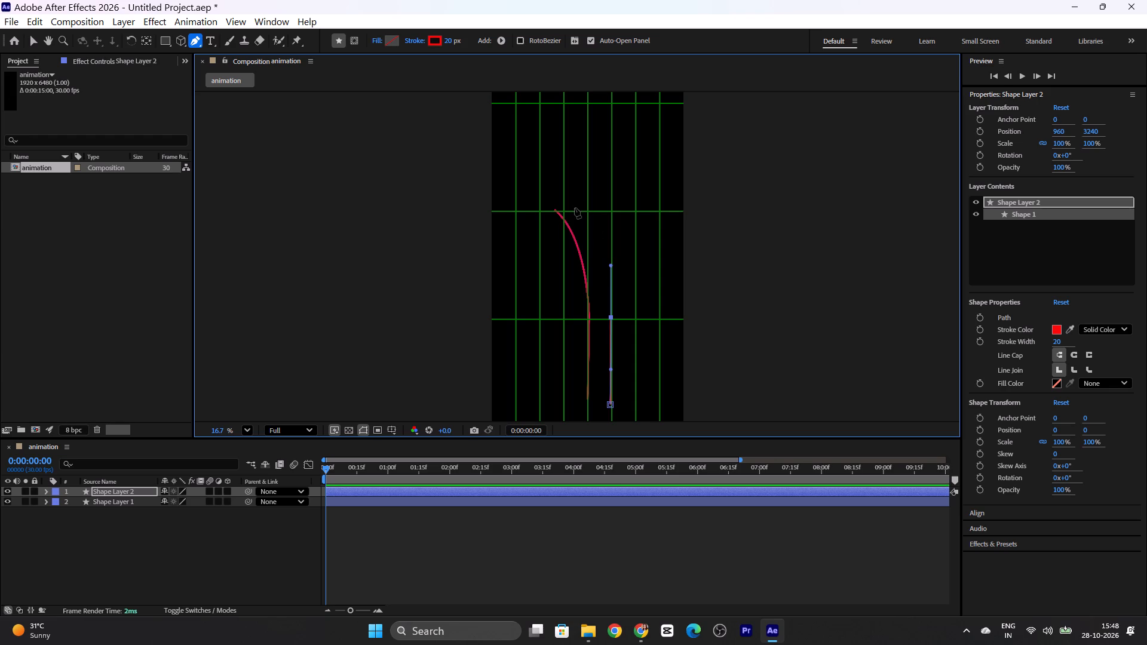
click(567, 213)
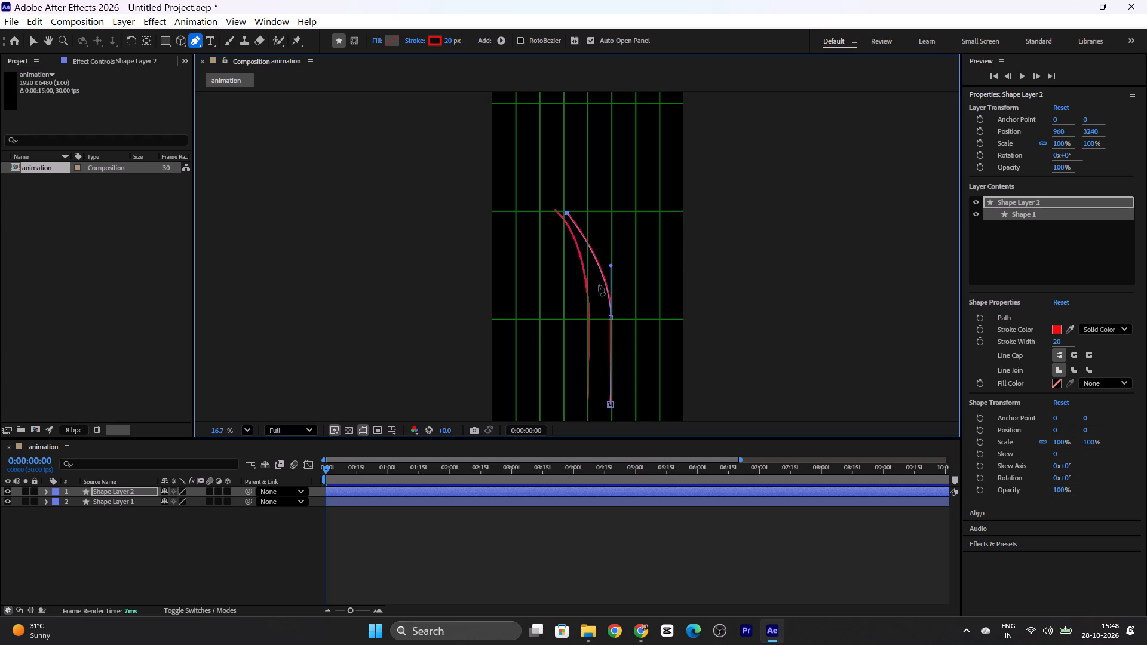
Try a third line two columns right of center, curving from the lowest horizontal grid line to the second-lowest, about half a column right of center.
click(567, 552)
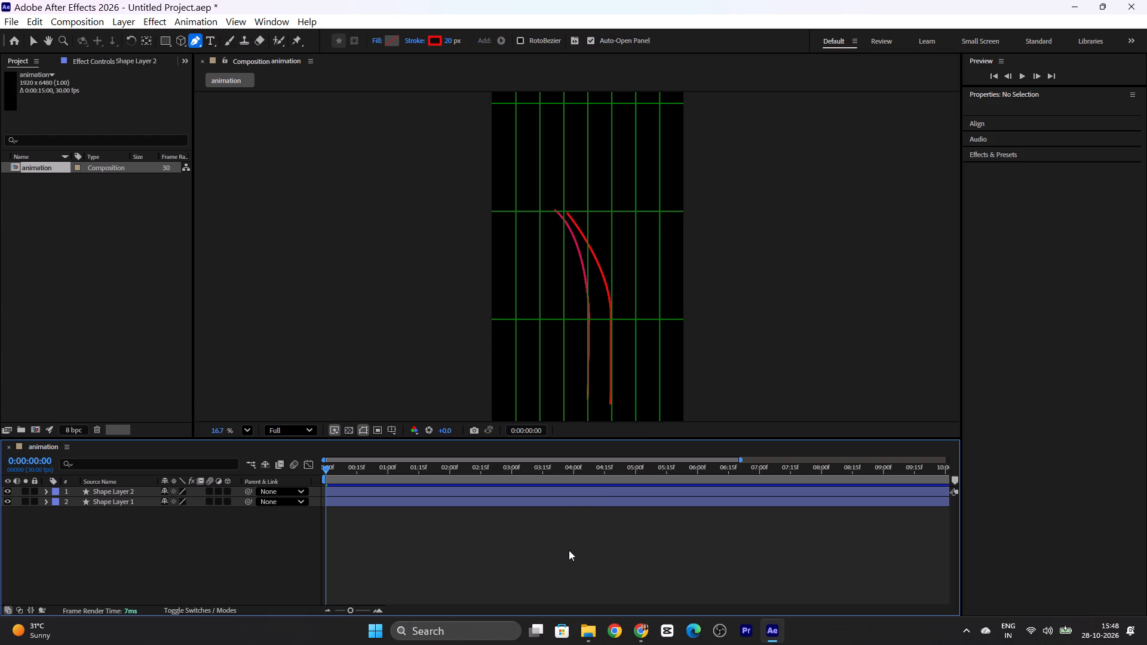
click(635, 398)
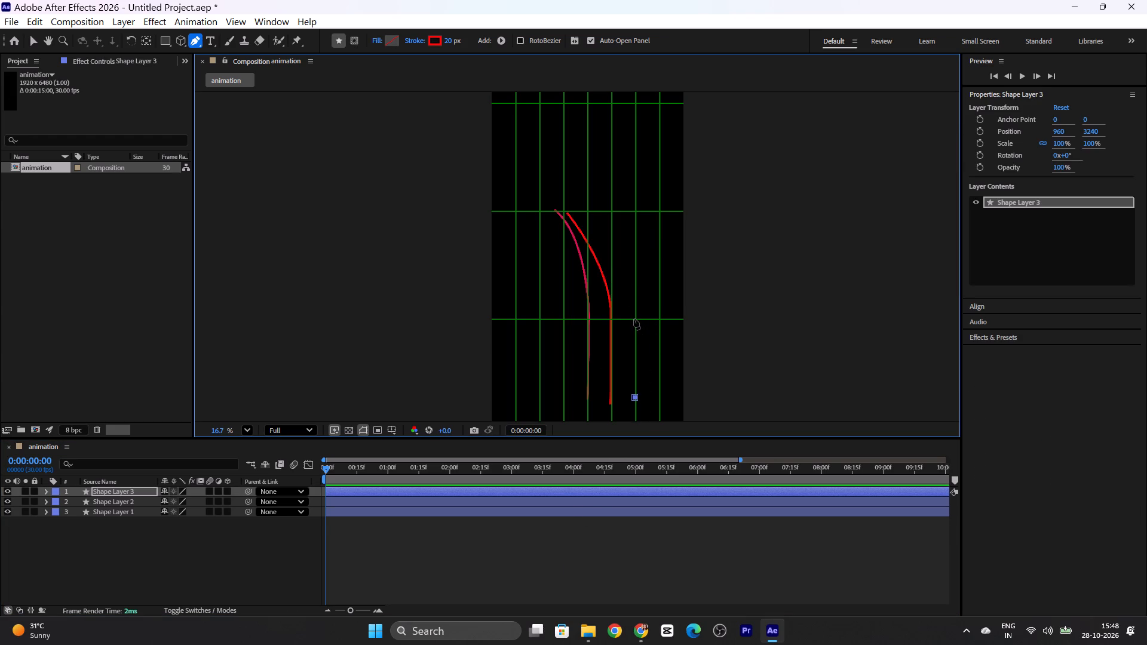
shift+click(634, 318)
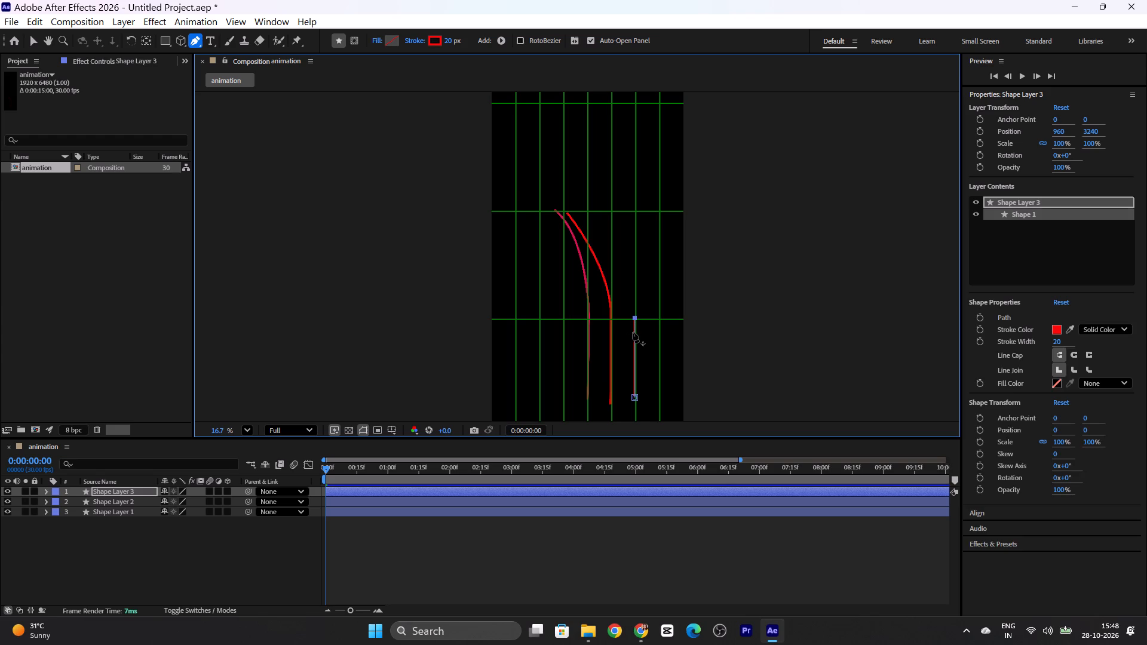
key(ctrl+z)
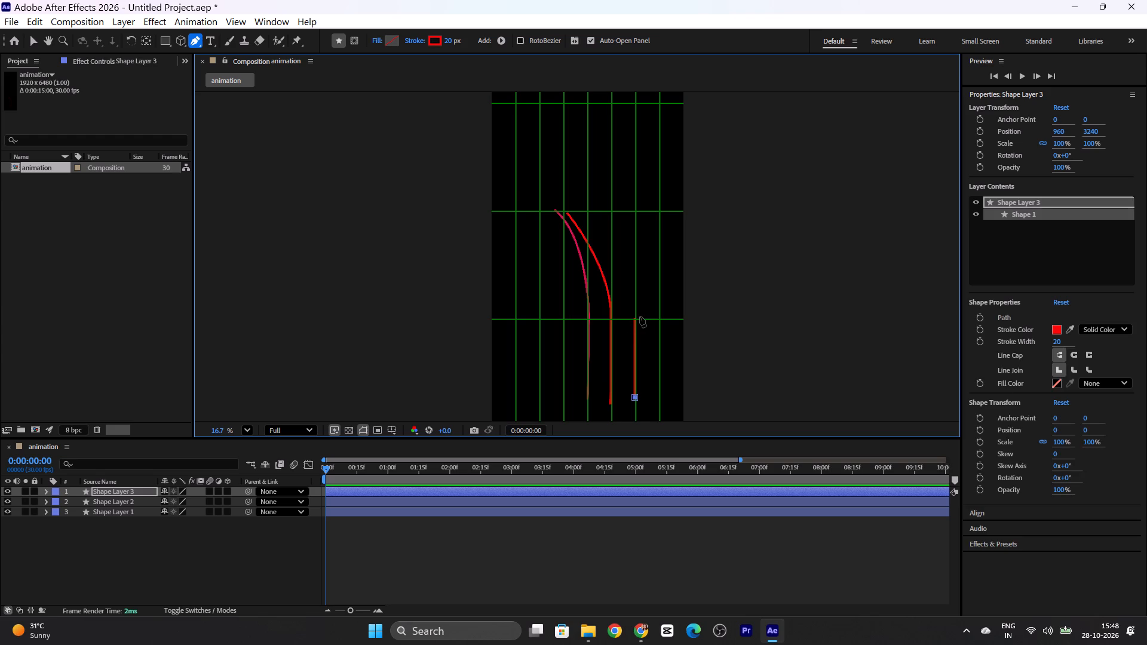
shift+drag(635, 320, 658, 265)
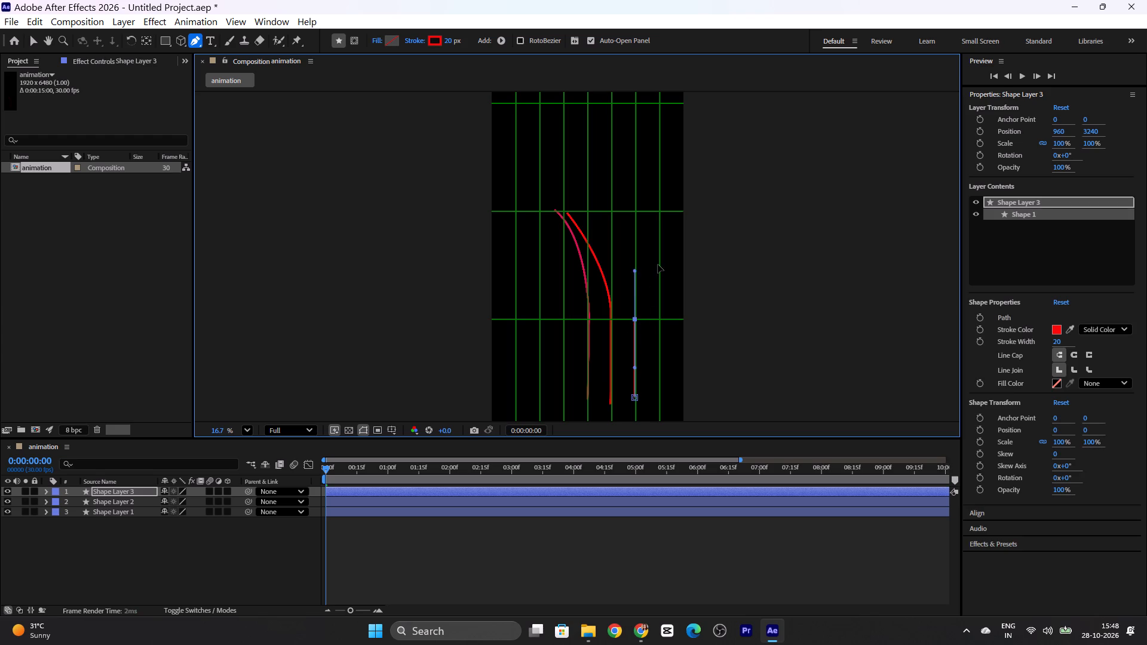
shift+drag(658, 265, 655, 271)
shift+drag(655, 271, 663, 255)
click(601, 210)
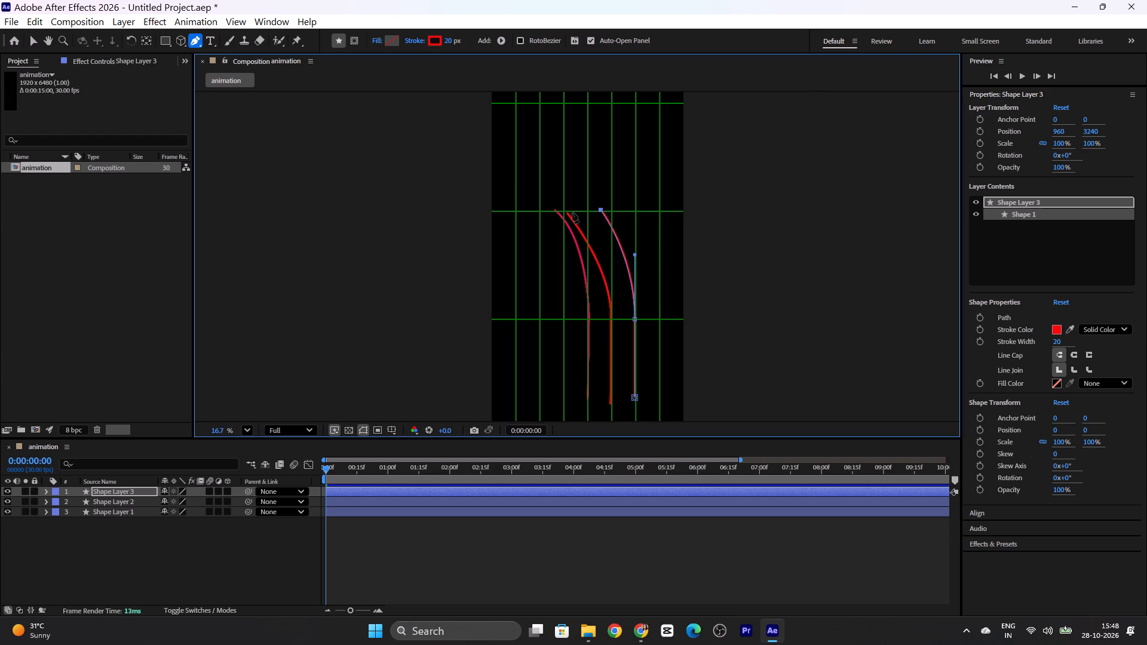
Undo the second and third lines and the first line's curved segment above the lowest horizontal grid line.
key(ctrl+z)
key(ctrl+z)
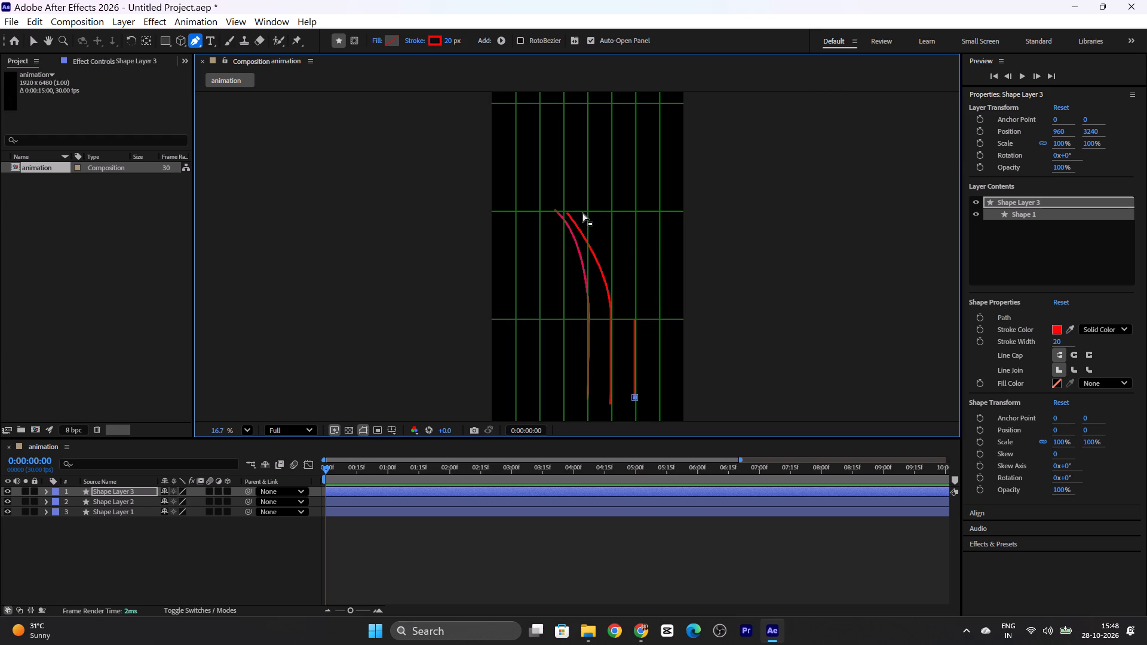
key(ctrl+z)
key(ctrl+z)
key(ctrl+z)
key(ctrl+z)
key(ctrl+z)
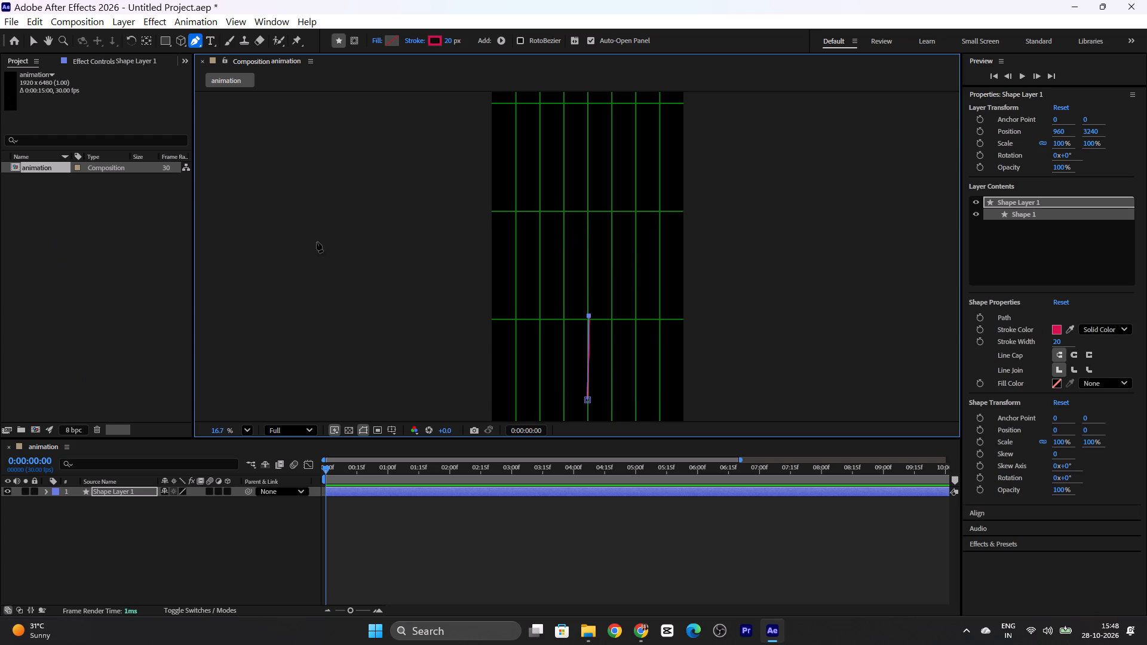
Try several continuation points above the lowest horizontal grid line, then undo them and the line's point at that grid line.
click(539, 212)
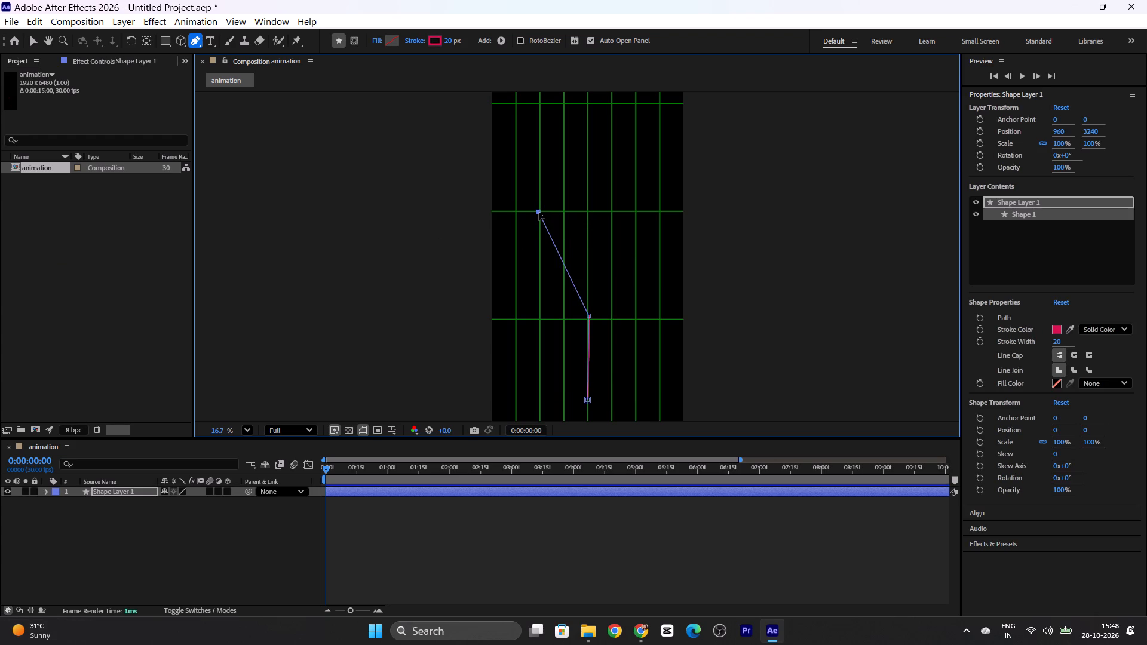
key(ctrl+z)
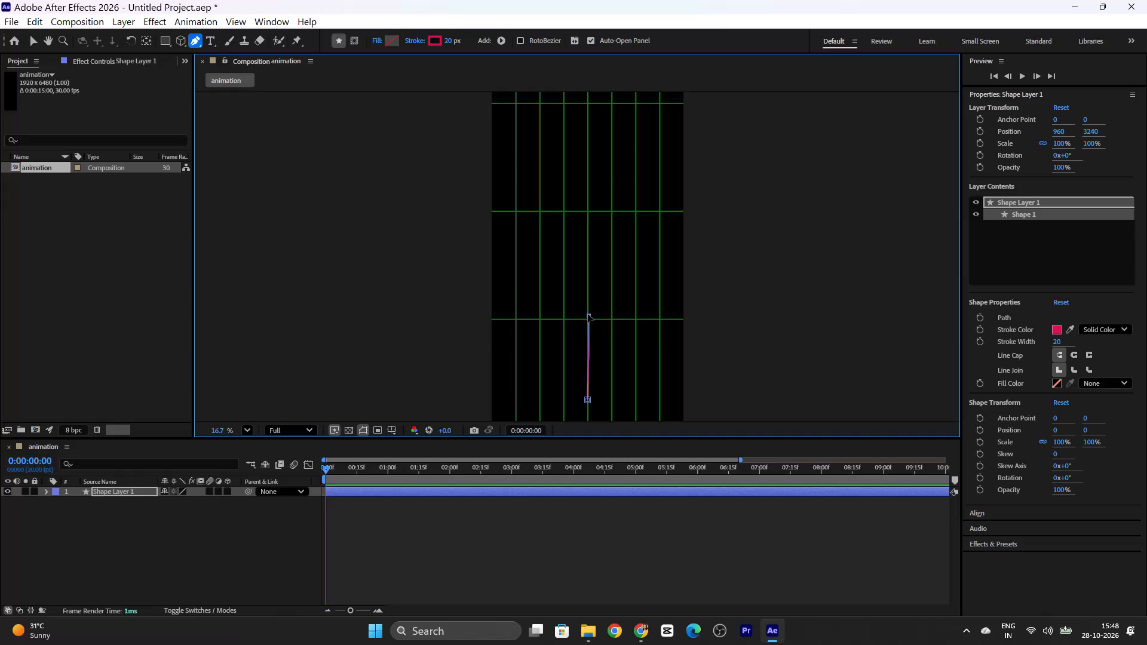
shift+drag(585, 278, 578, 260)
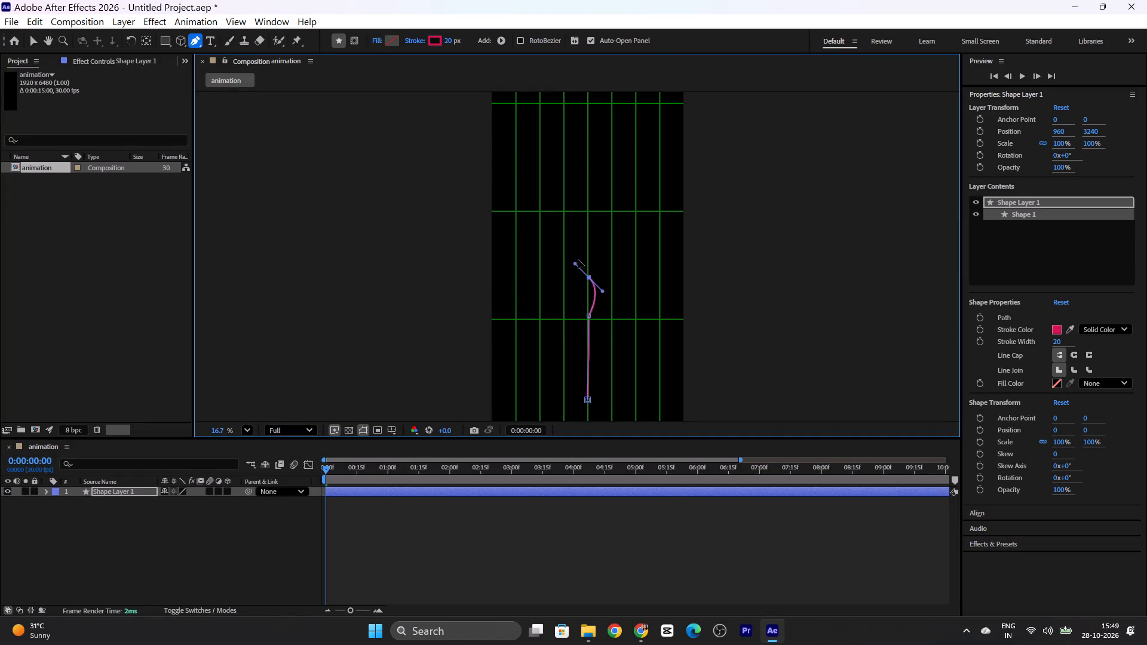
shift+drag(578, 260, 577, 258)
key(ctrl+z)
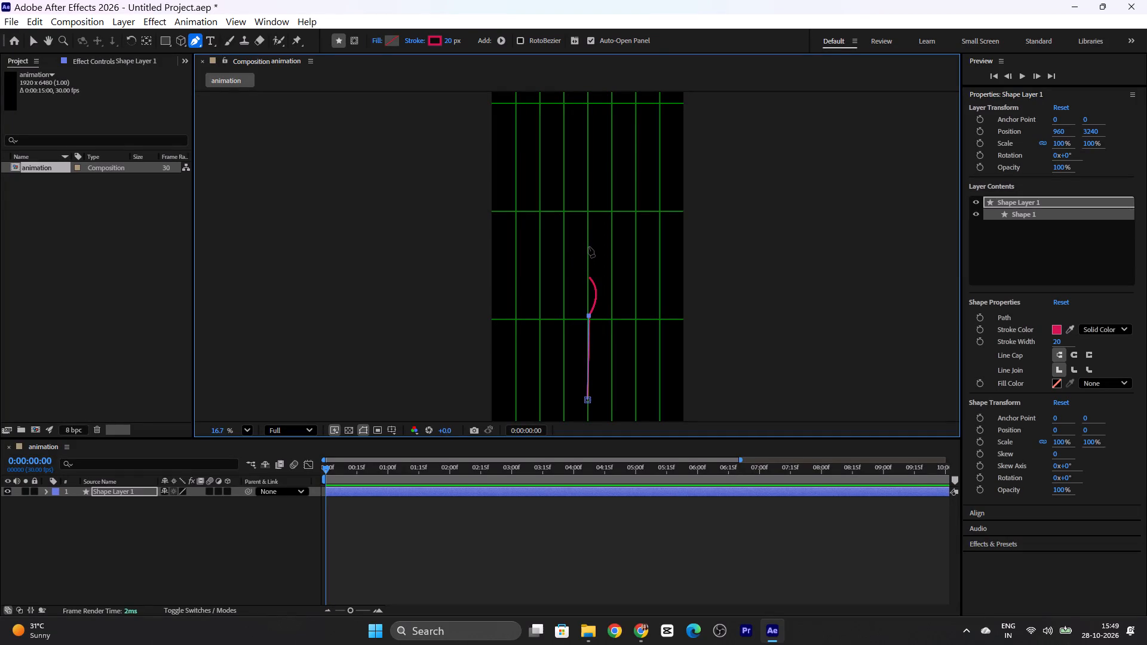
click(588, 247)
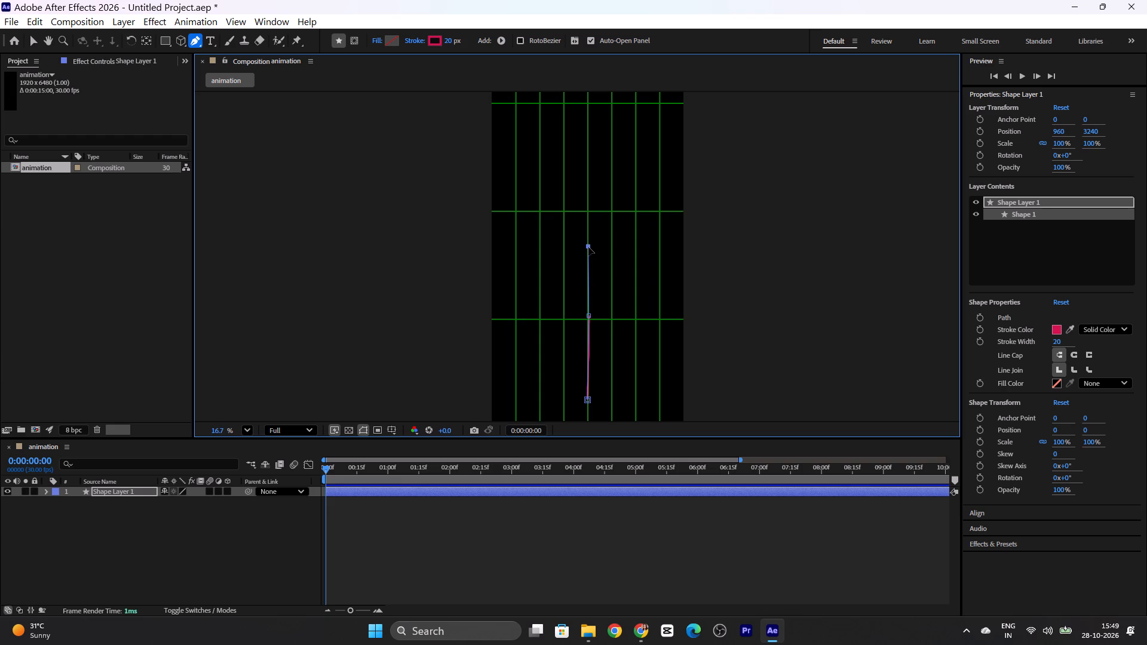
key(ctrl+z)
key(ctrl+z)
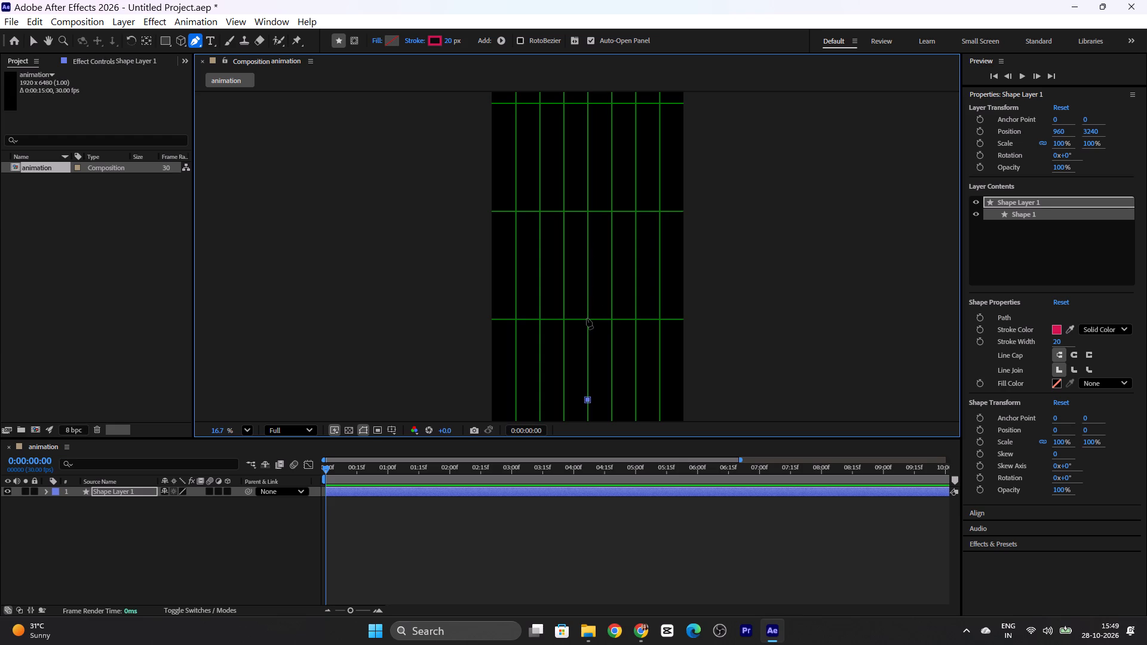
Re-add the point where the center line meets the lowest horizontal grid line, plus a smooth point just above it with vertical handles.
click(587, 318)
shift+drag(587, 318, 586, 317)
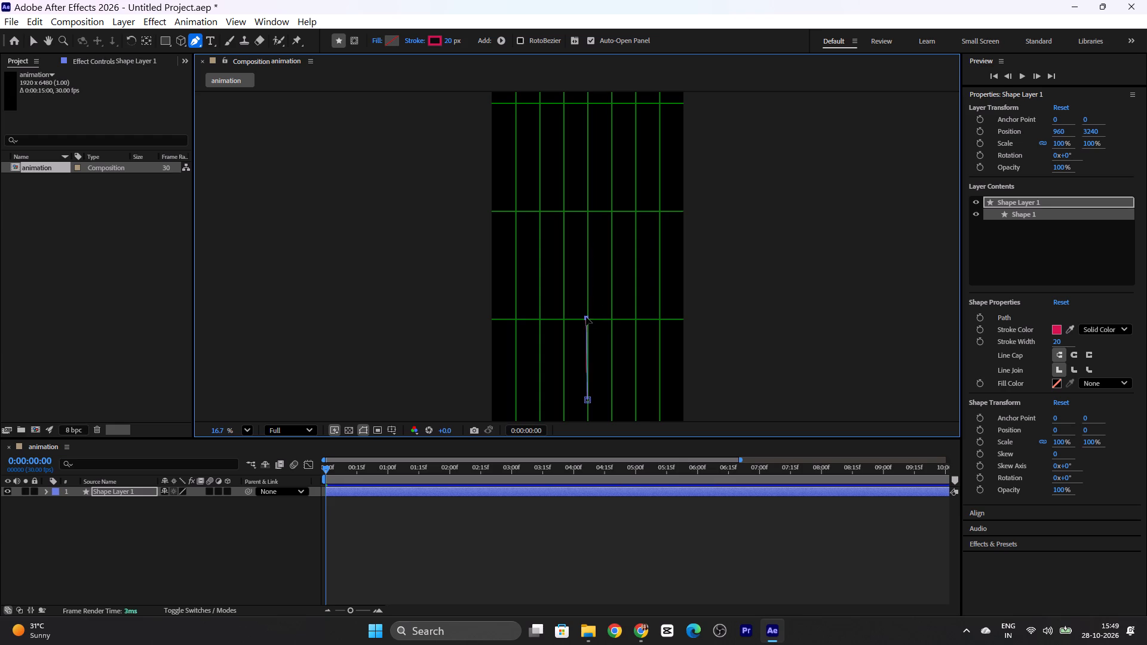
shift+drag(586, 317, 584, 302)
key(ctrl+z)
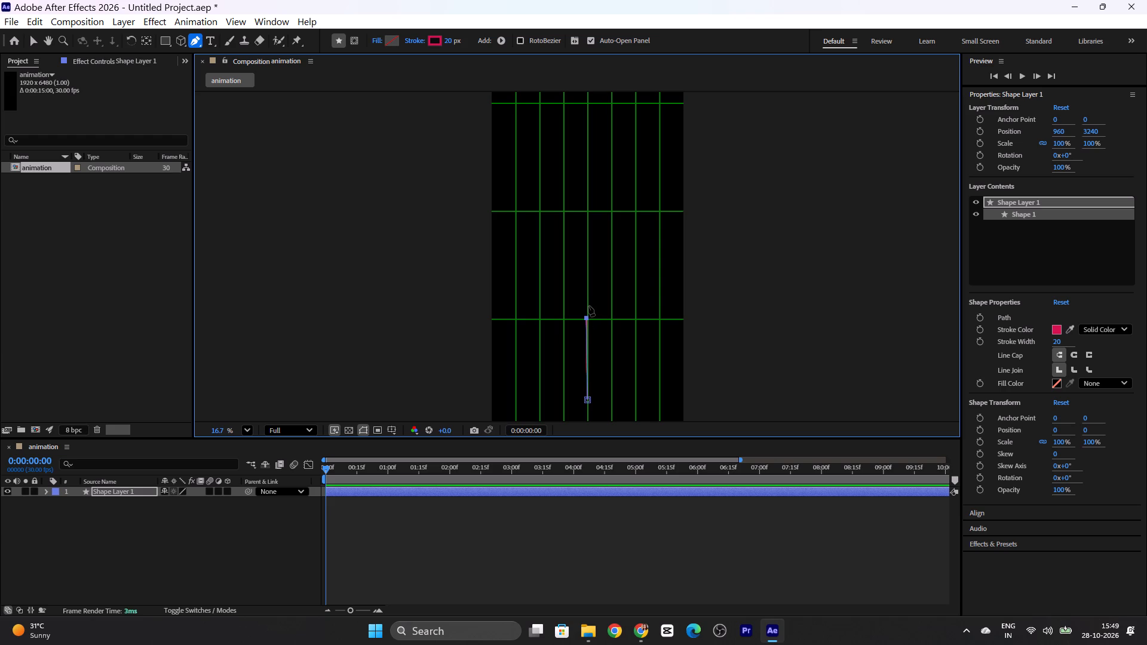
shift+drag(588, 303, 591, 260)
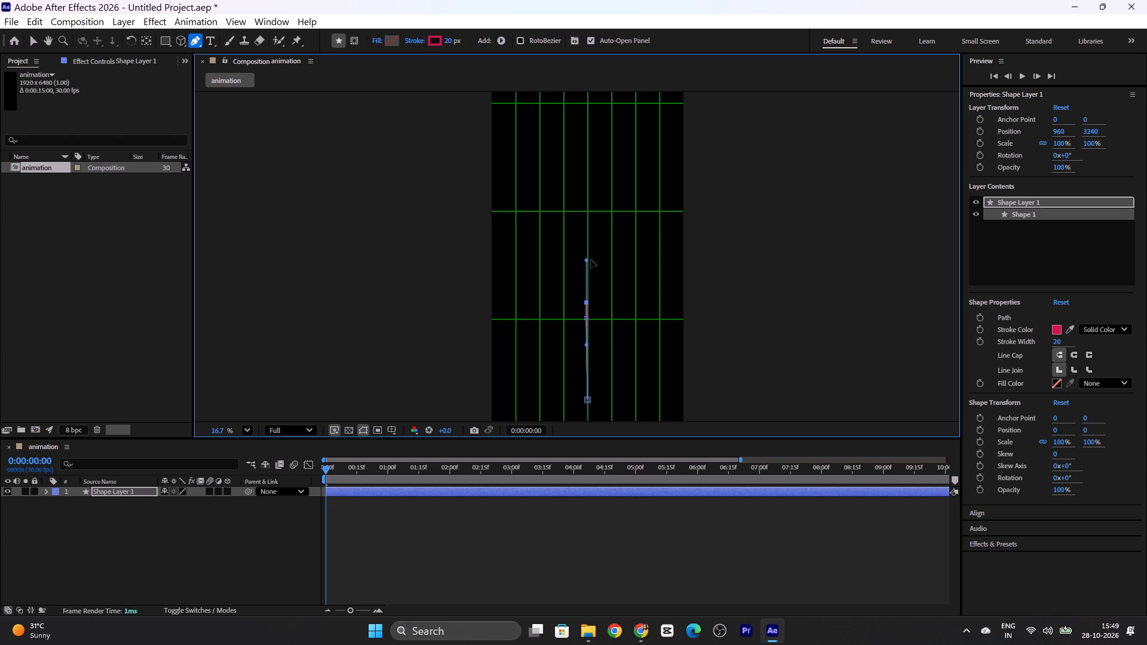
shift+drag(591, 260, 593, 259)
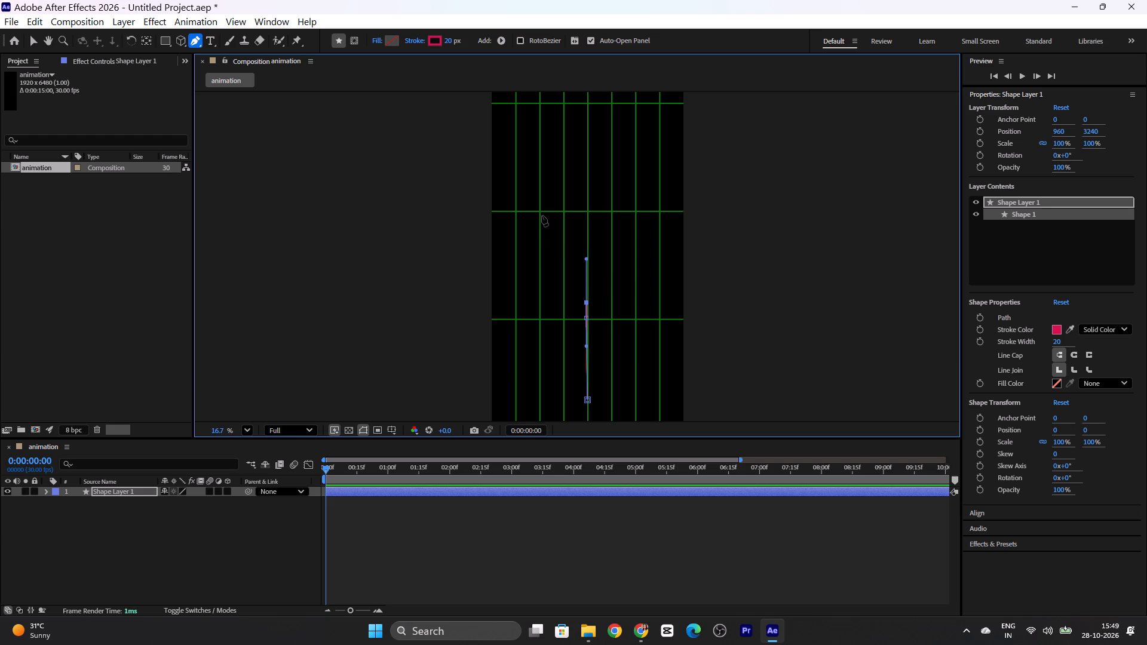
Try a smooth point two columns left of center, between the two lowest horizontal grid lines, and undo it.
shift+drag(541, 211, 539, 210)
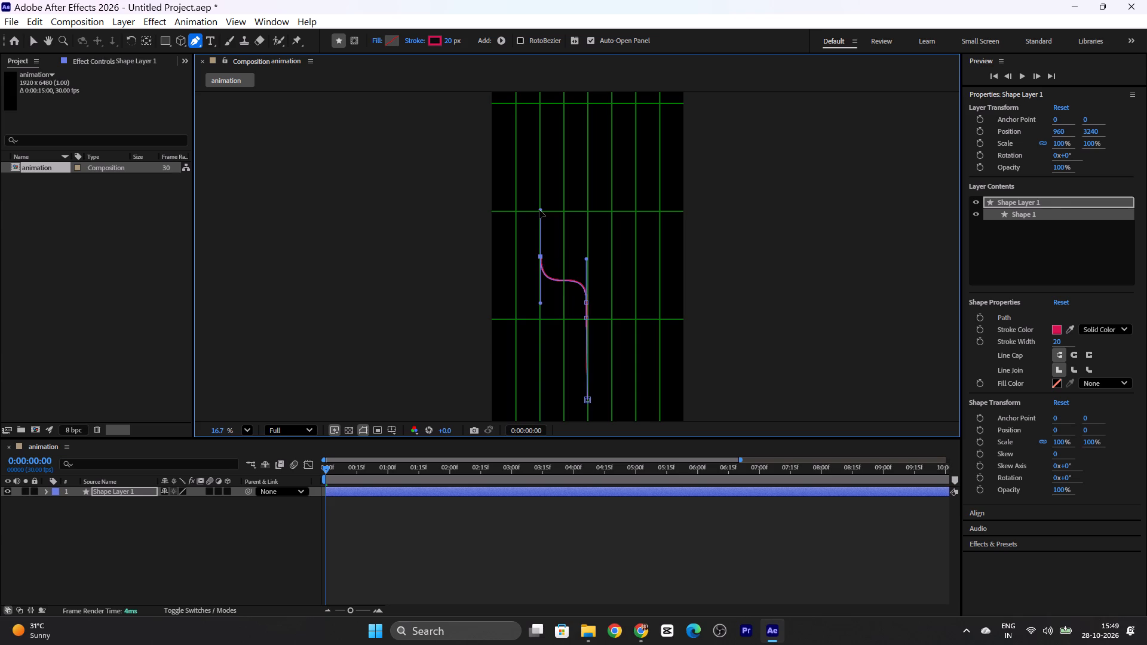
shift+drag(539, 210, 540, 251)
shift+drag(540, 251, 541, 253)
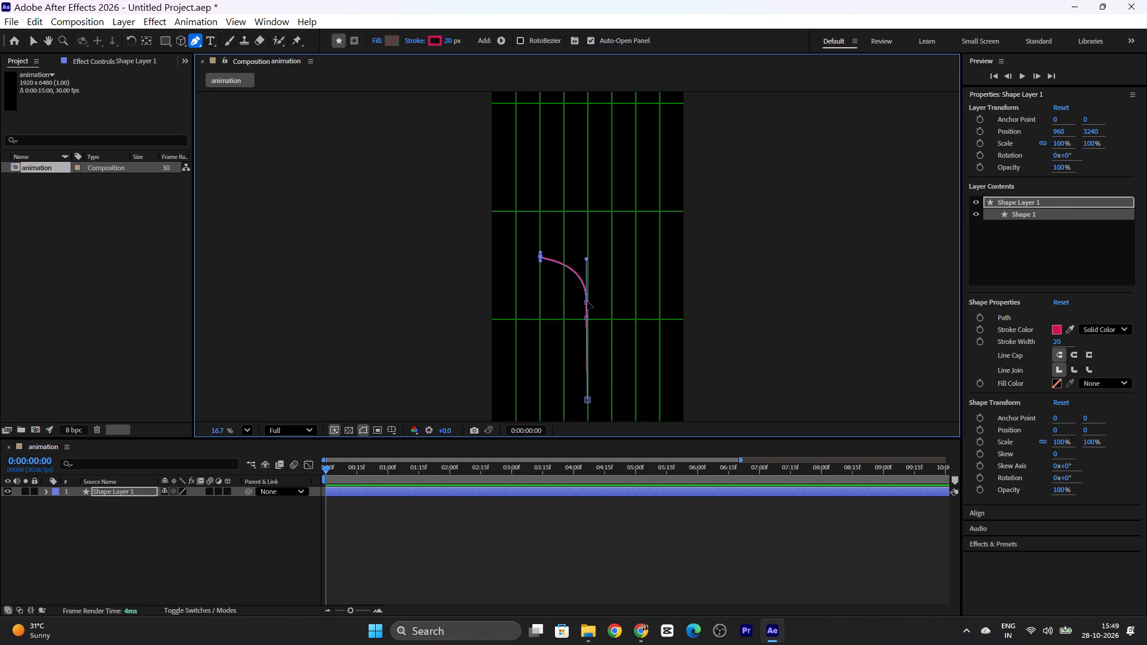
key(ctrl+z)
Curve the line to the second-lowest horizontal grid line, three columns left of center.
click(516, 211)
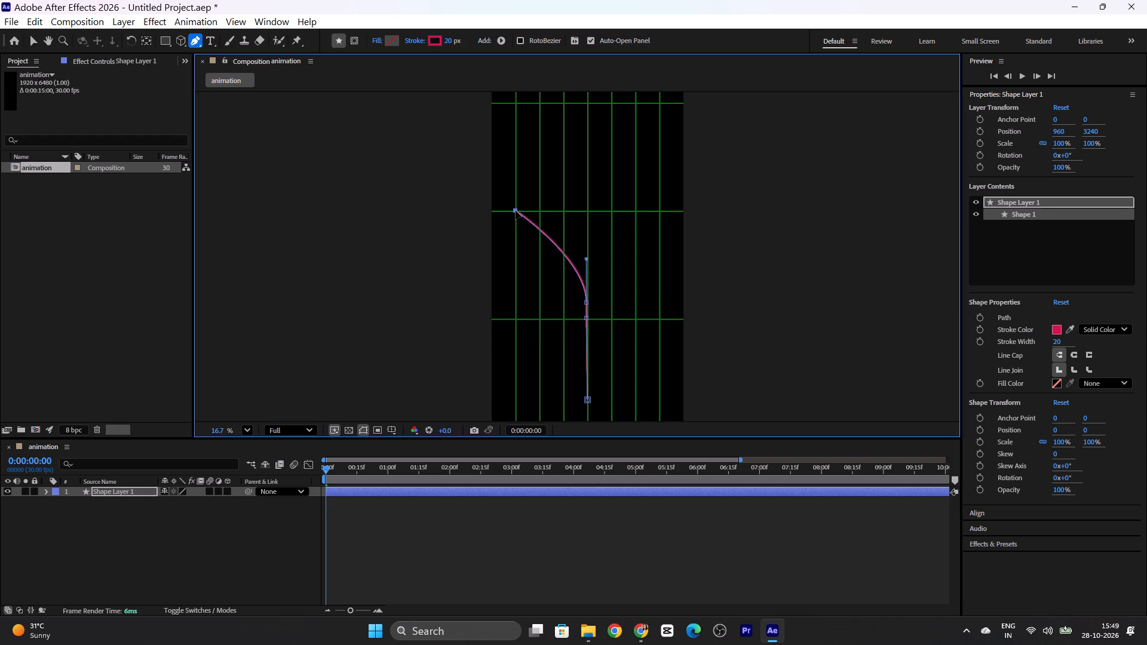
Switch to the tutorial in Chrome and watch how the line is curved to the second-lowest grid line using vertical handles.
key(alt+Tab)
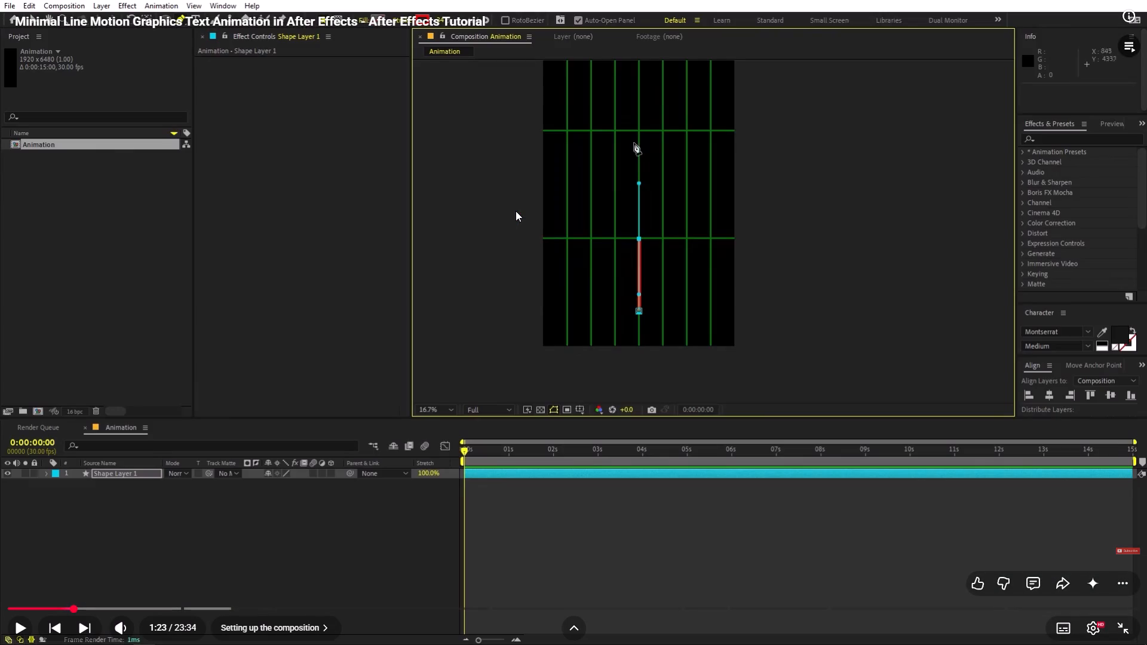
key(space)
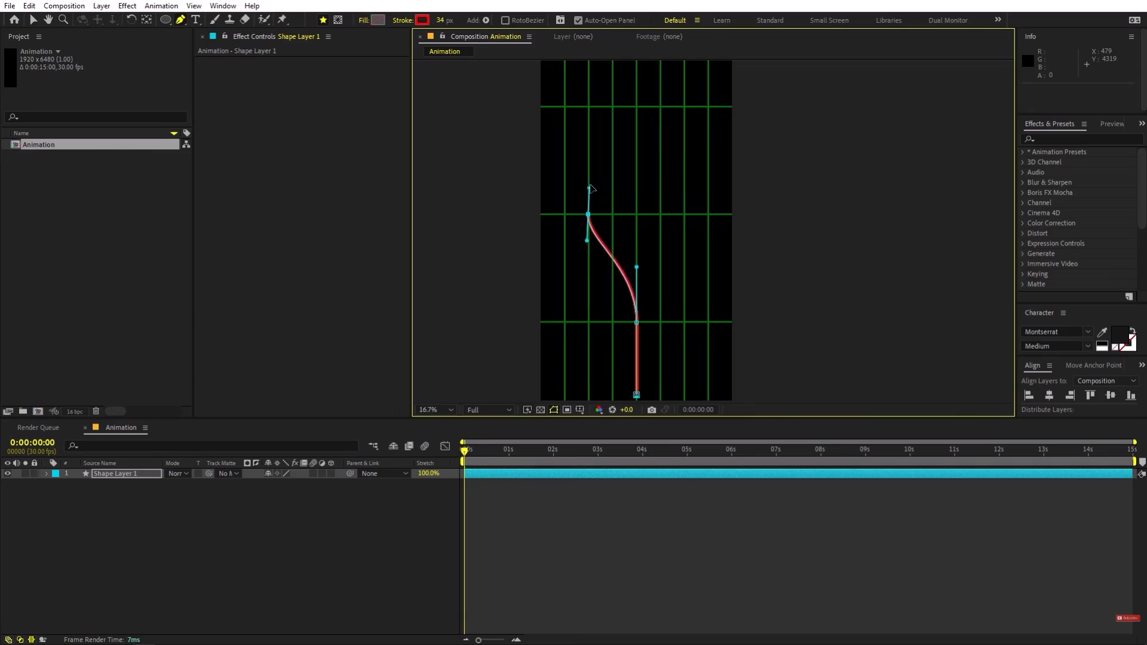
key(space)
key(alt+Tab)
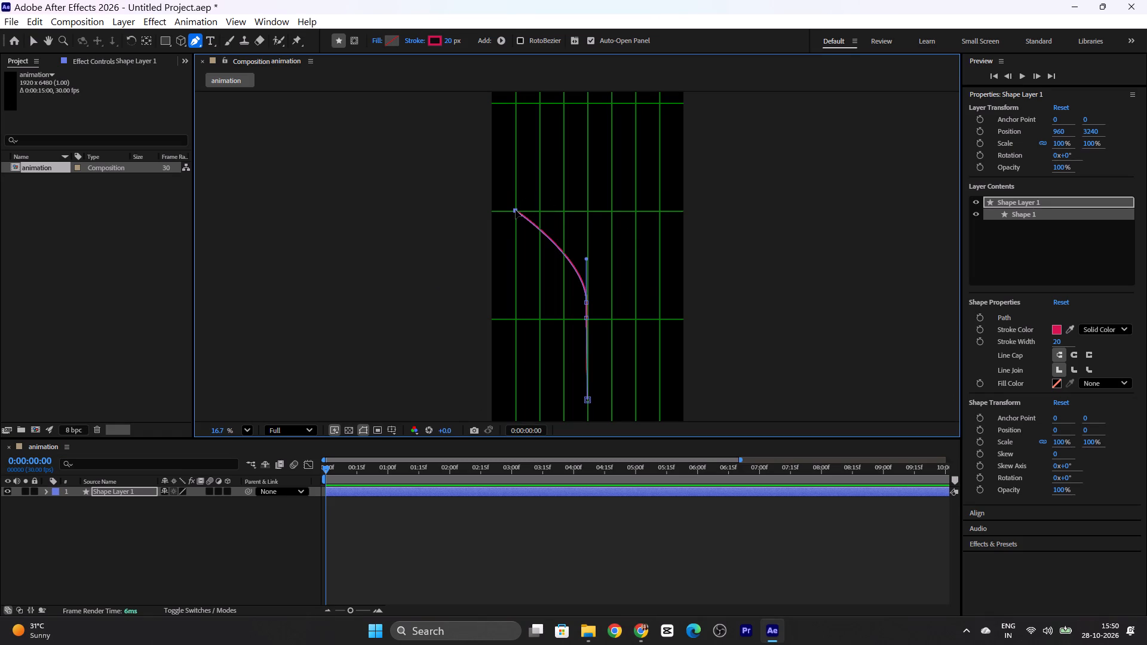
In After Effects, add a smooth point with vertical handles just above the line's end, three columns left of center.
shift+drag(515, 194, 515, 164)
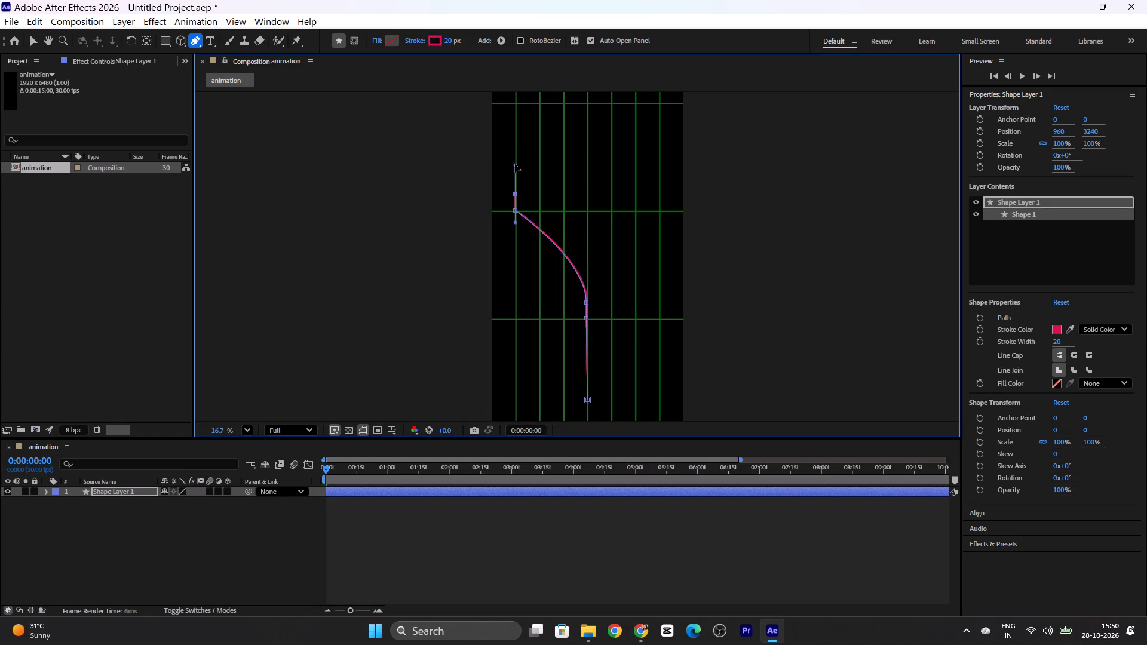
shift+drag(515, 164, 515, 158)
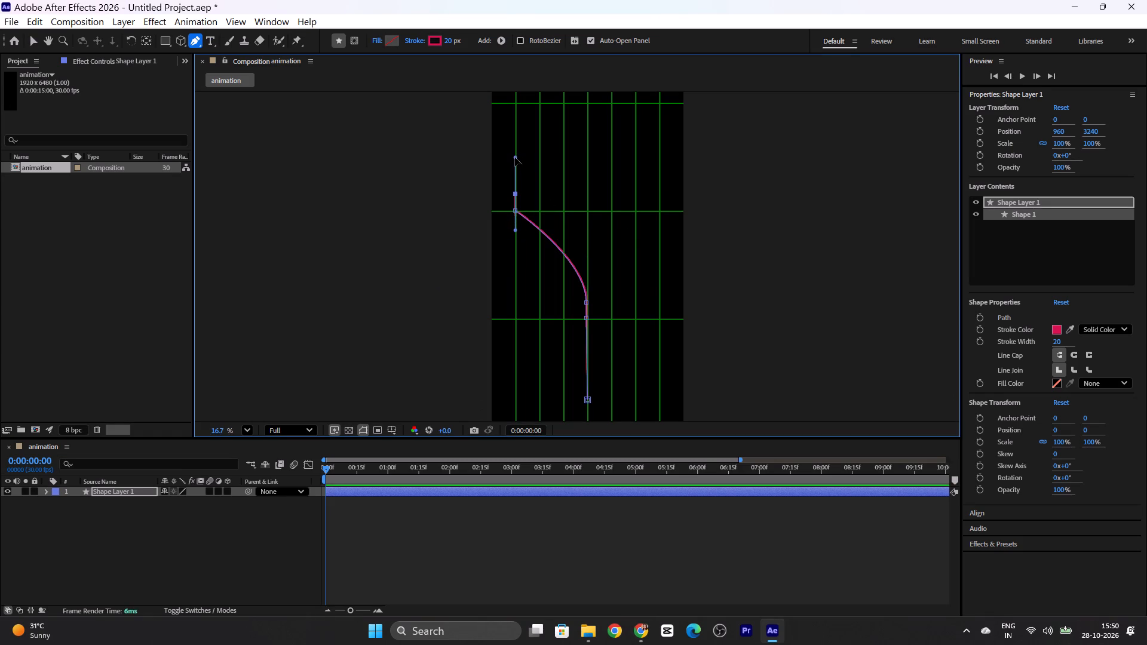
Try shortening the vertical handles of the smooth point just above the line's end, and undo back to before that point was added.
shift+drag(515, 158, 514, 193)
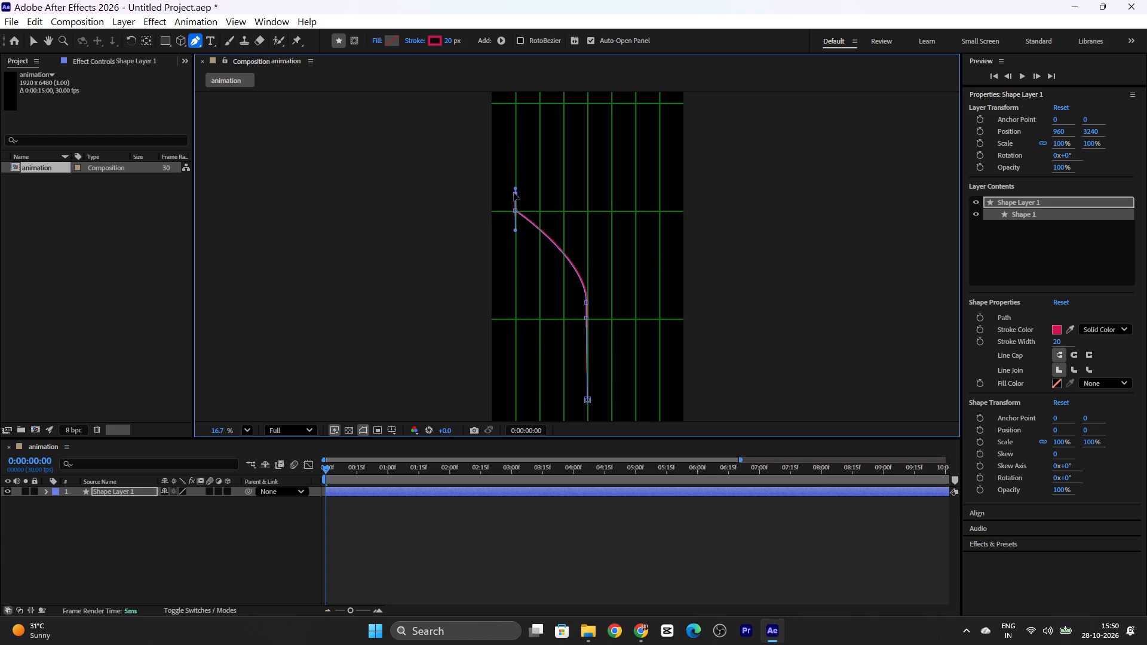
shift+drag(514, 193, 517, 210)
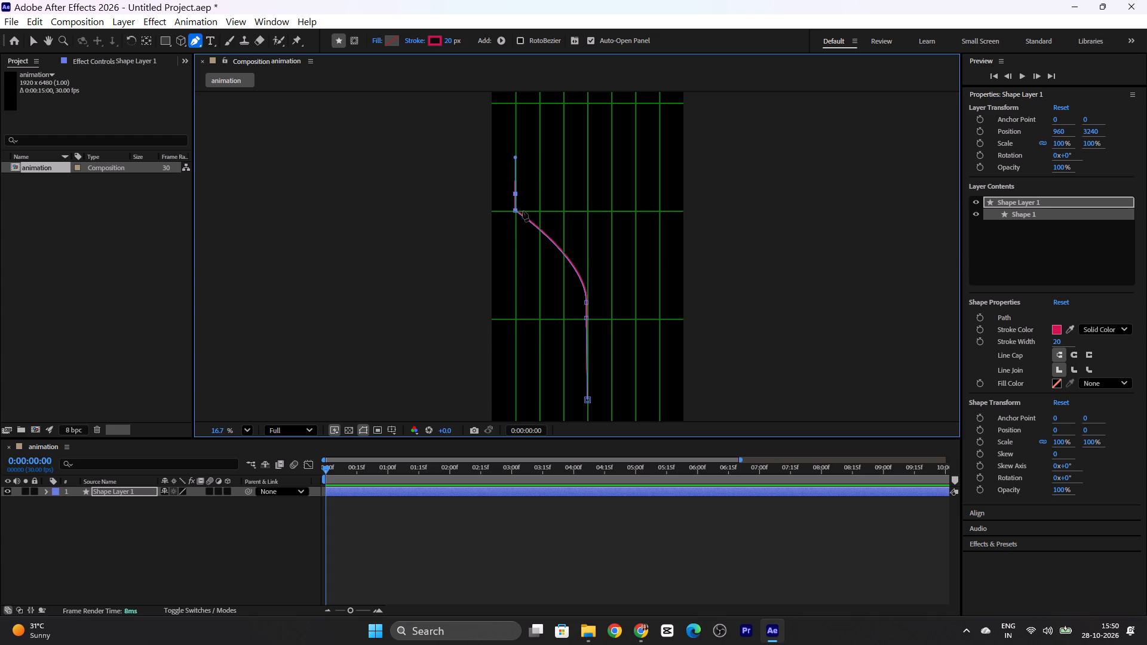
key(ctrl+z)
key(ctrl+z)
Switch to the tutorial in Chrome and watch how the endpoint on the second-lowest grid line is curved with vertical handles.
key(alt+Tab)
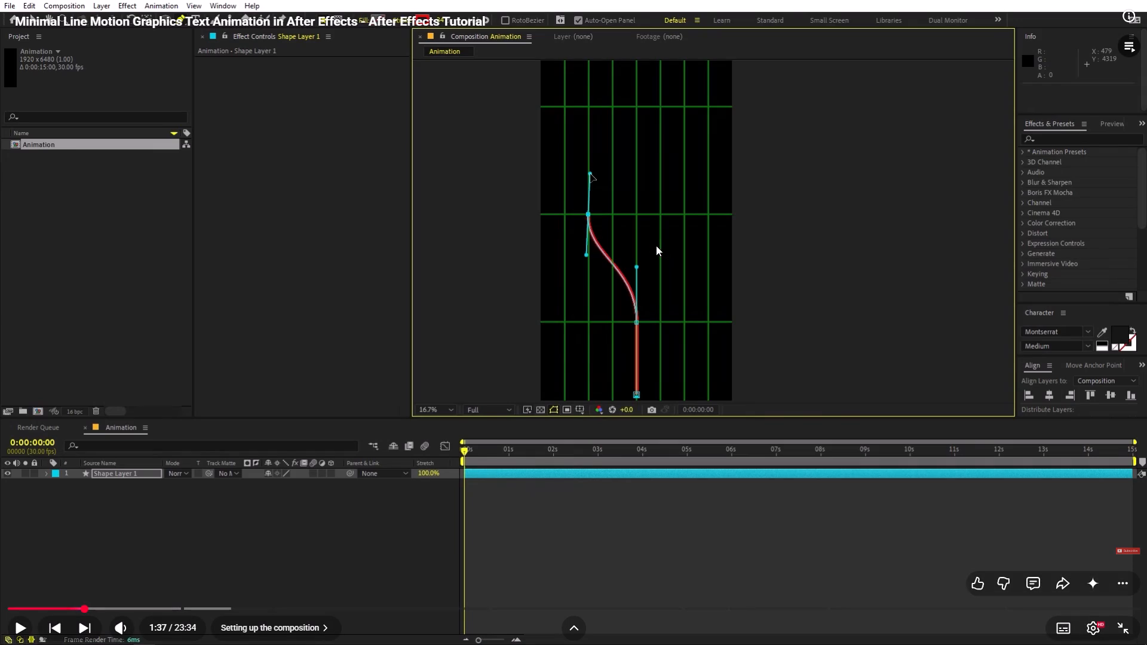
key(space)
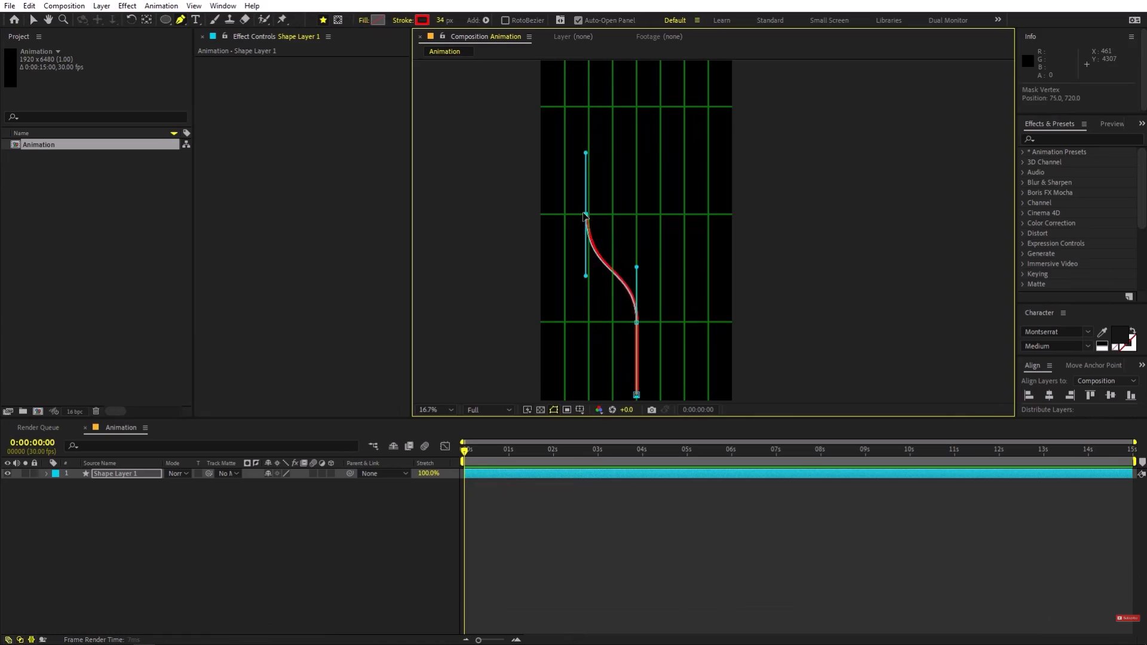
key(space)
key(alt+Tab)
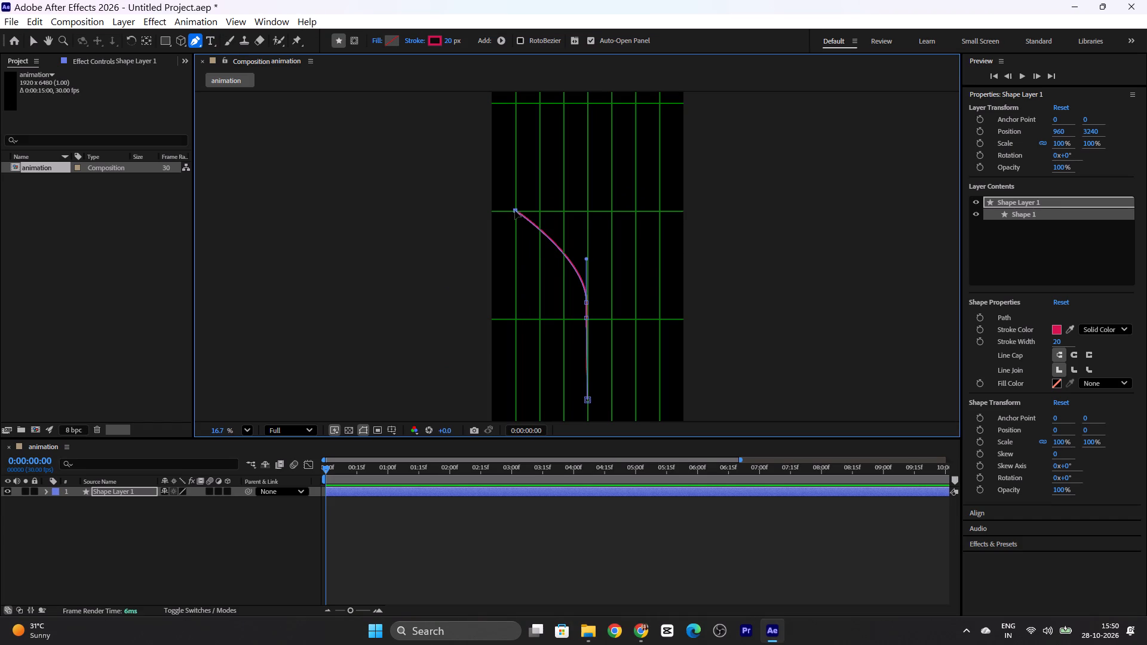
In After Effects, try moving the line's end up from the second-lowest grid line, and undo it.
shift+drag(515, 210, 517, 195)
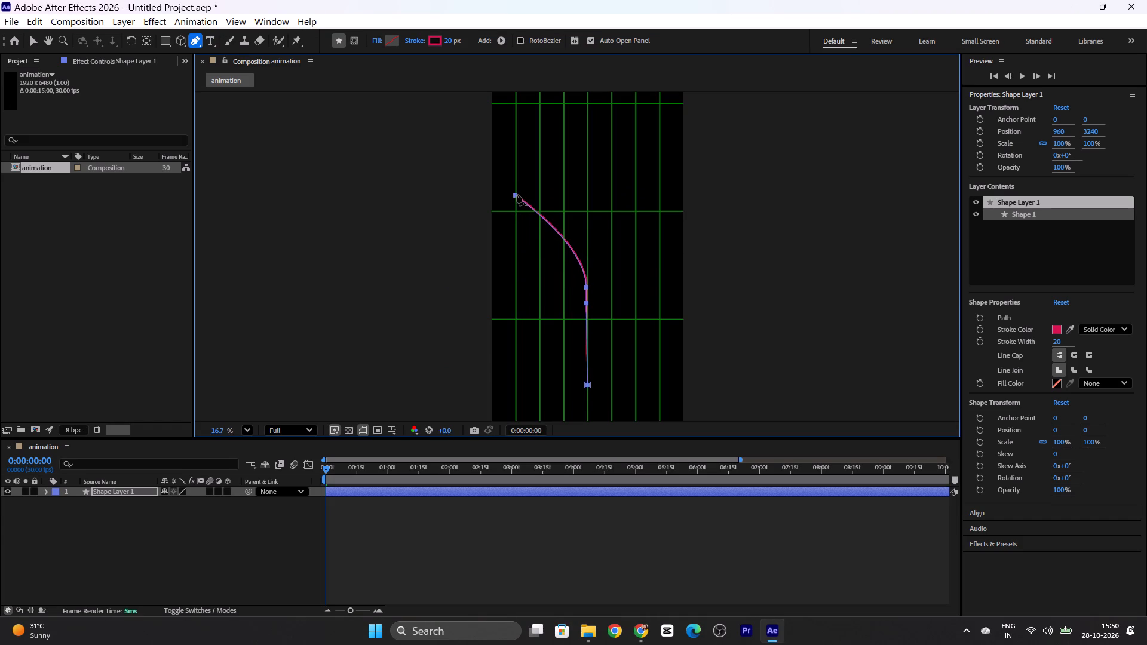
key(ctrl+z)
Shorten and straighten the center-column smooth point's vertical handles, and move the point down onto the lowest horizontal grid line.
drag(588, 259, 590, 268)
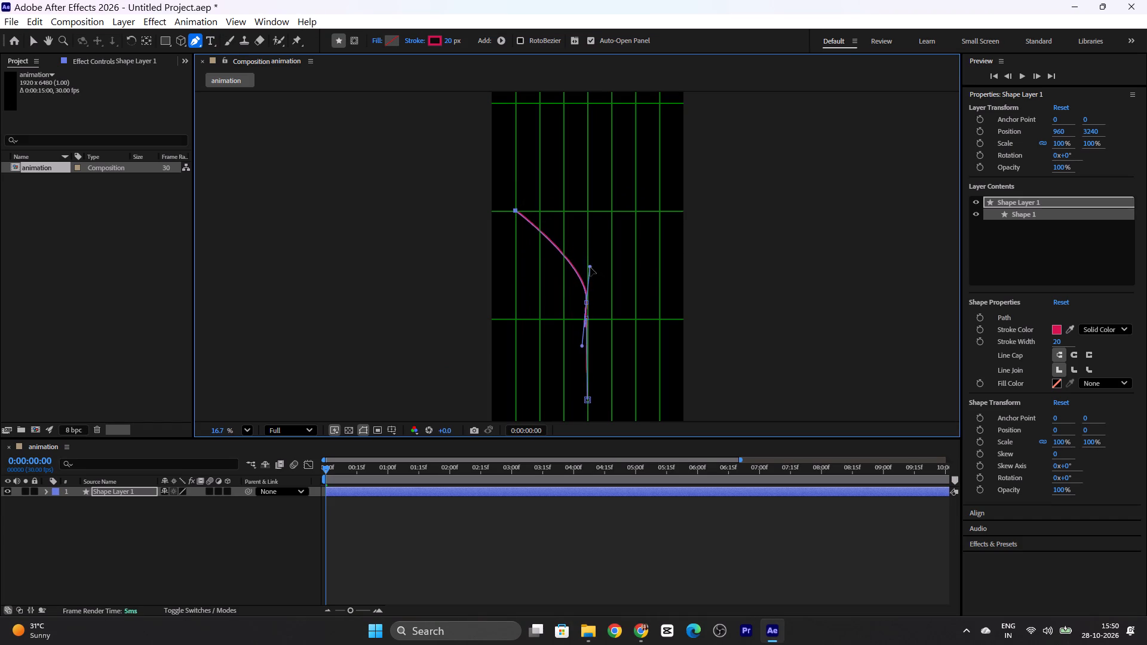
drag(590, 268, 583, 259)
drag(583, 259, 587, 267)
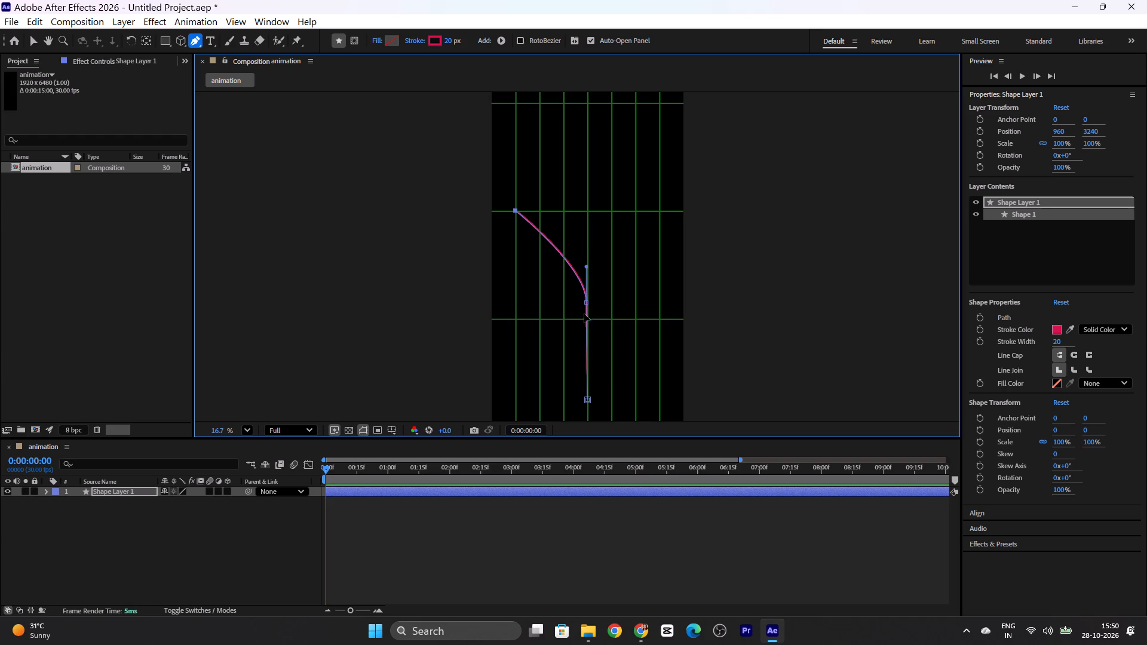
drag(587, 303, 588, 320)
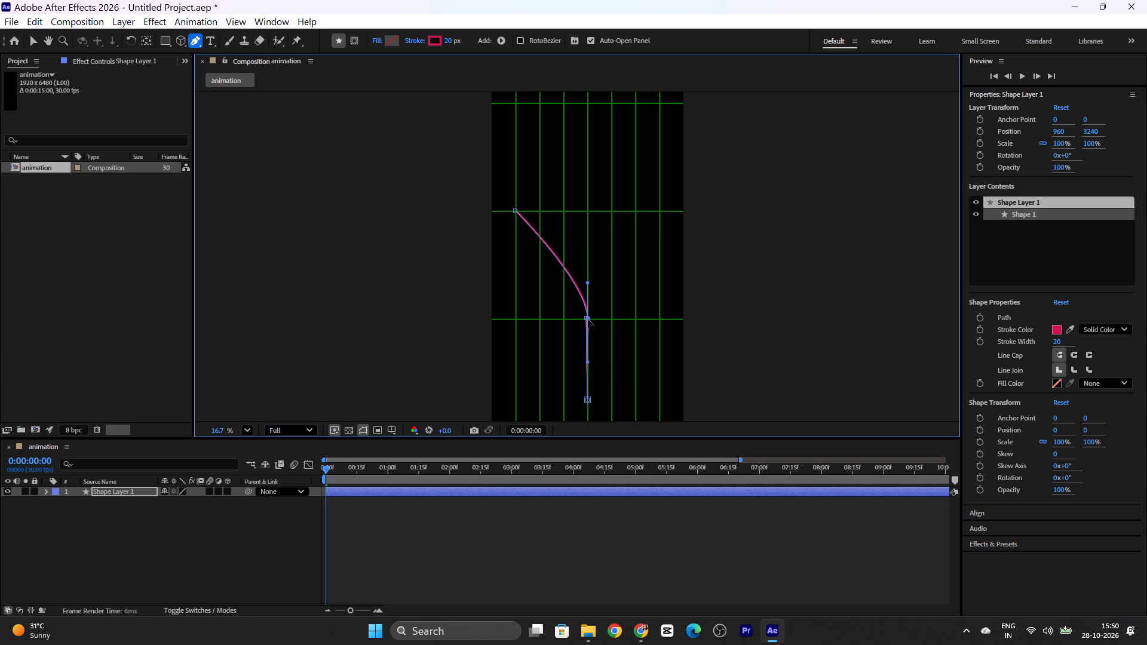
Move the smooth point three columns right of center, just above the lowest horizontal grid line, and shorten and tilt its lower handle.
drag(588, 320, 573, 317)
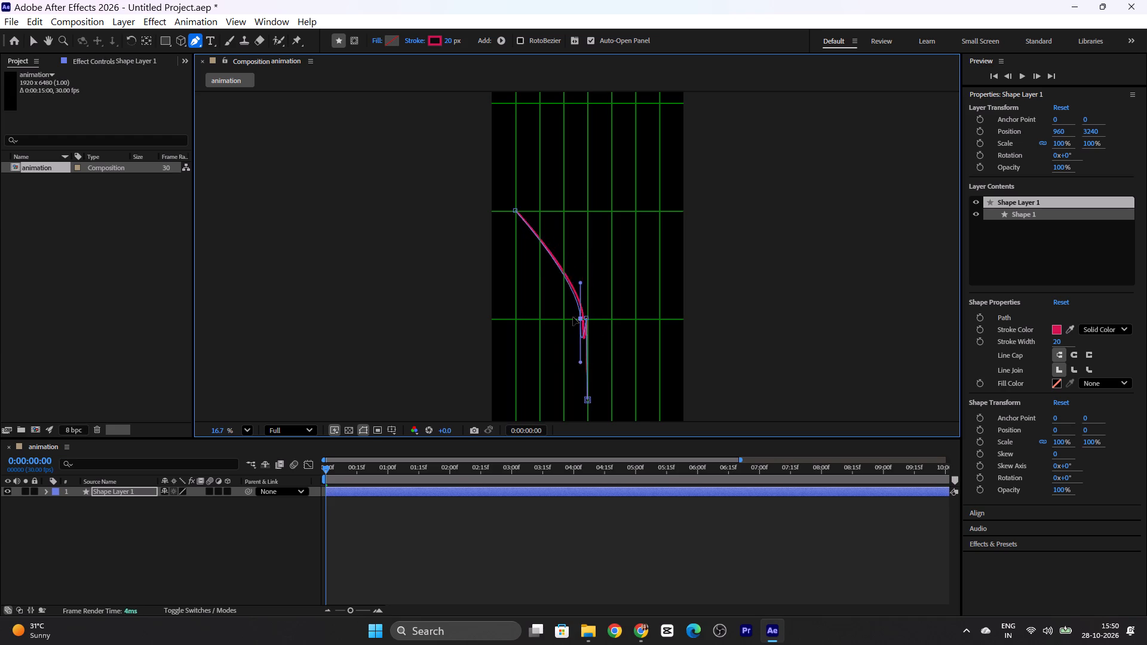
drag(573, 317, 578, 317)
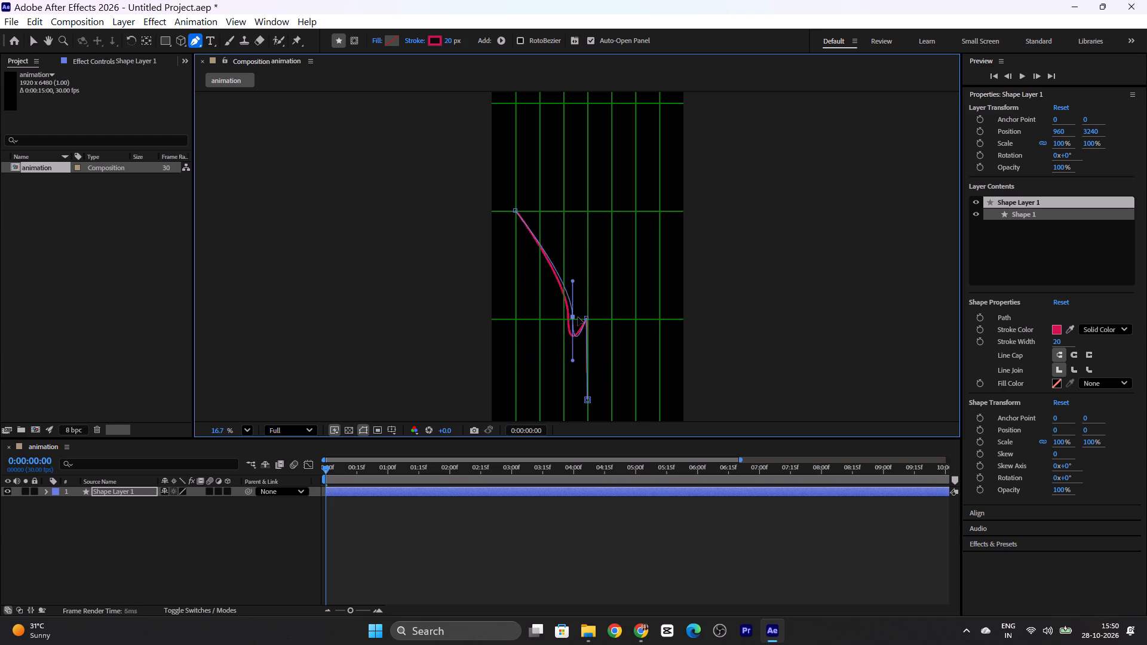
drag(578, 317, 643, 308)
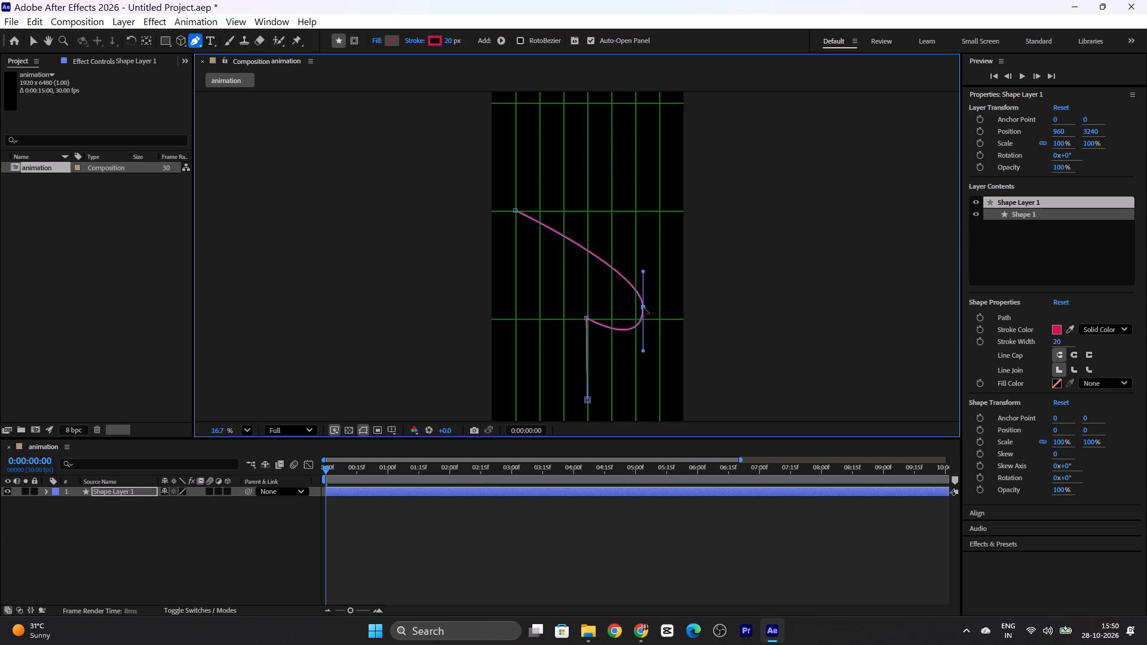
drag(643, 308, 663, 313)
drag(663, 356, 660, 323)
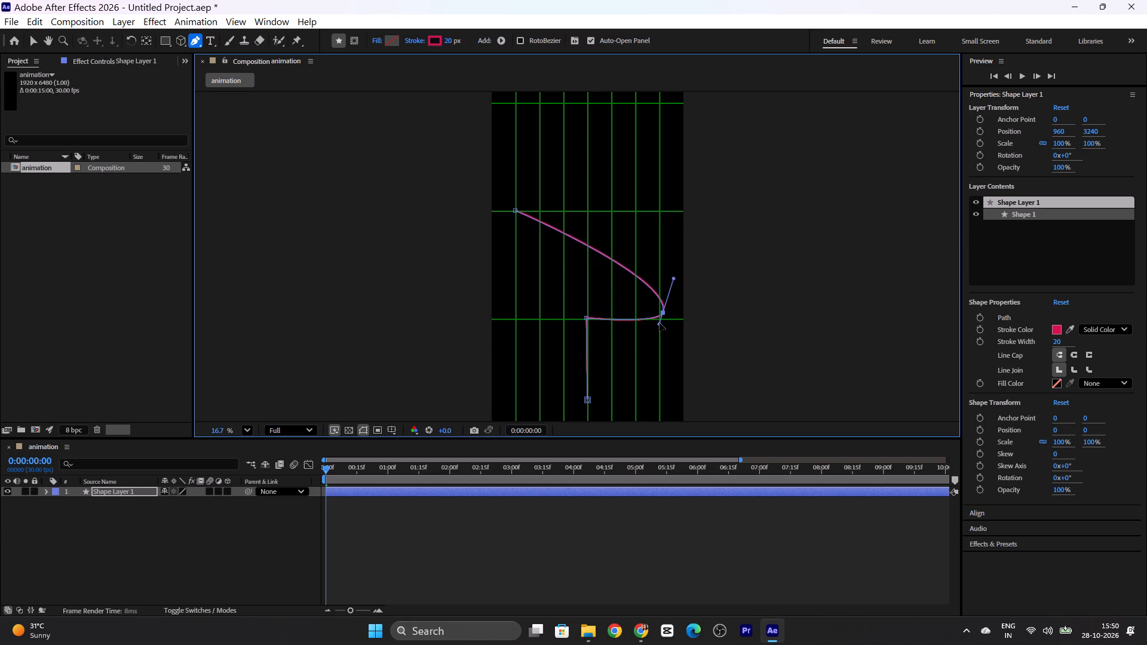
drag(660, 323, 660, 322)
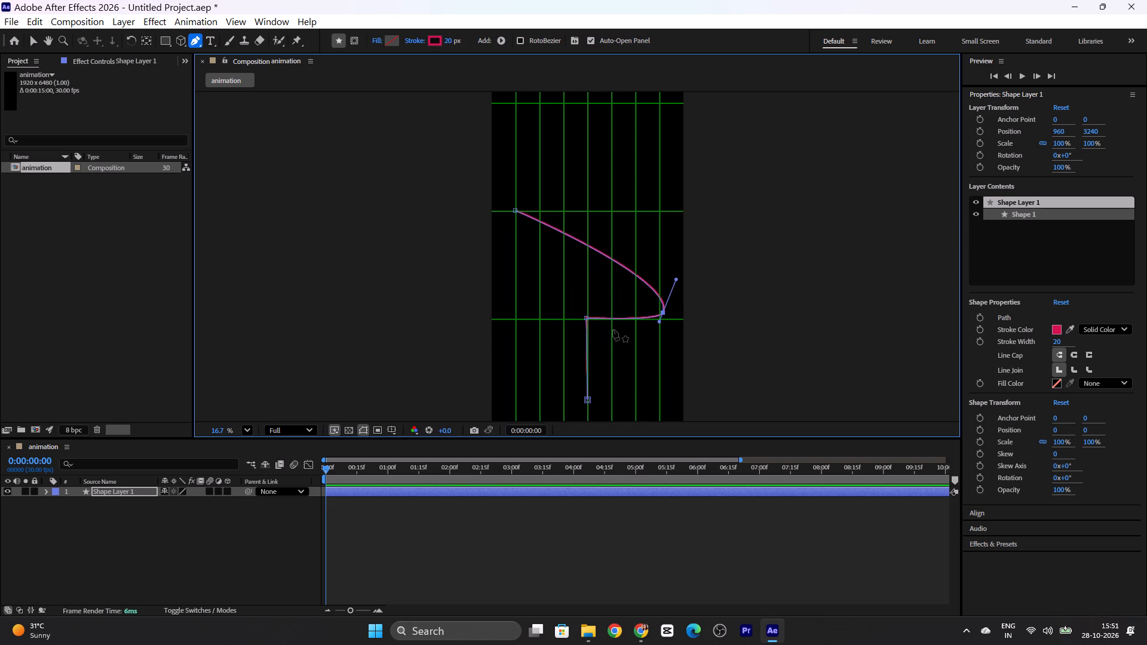
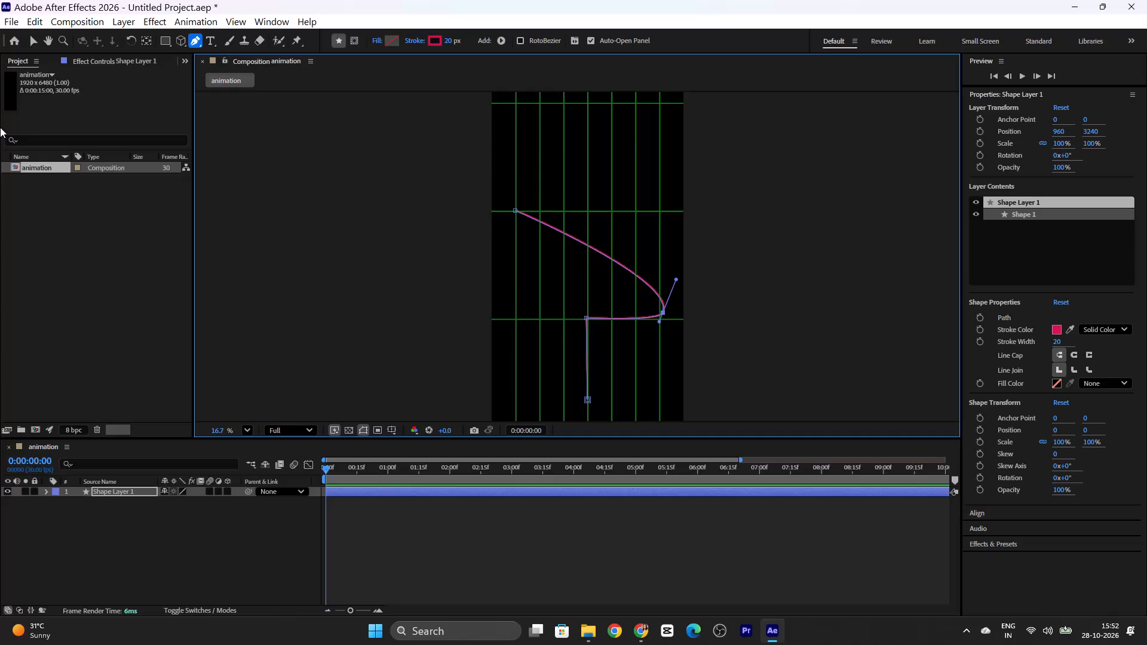
Save the project as Untitled Project.aep on the New Volume (D:) drive.
key(ctrl+s)
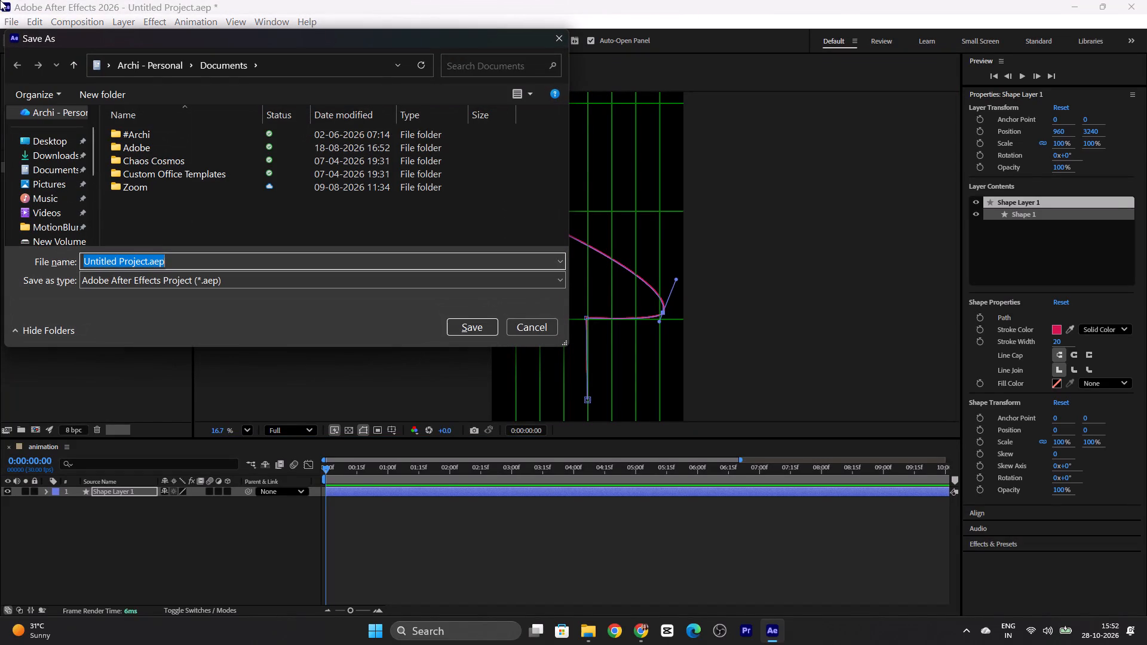
scroll(52, 202, down, 3)
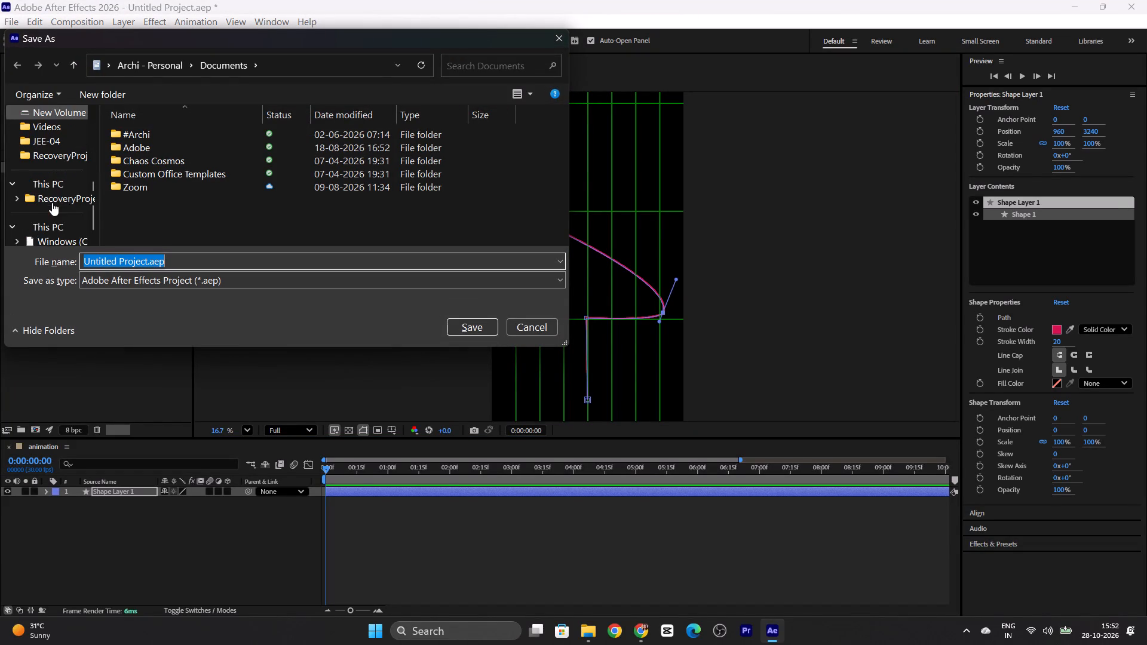
click(59, 209)
click(477, 331)
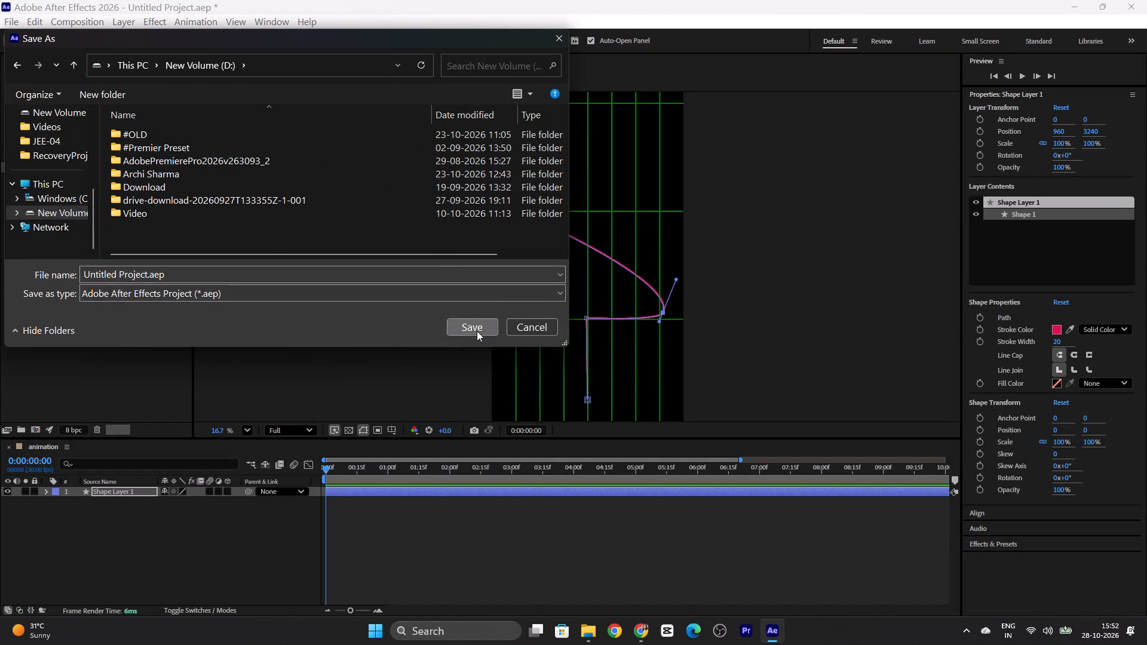
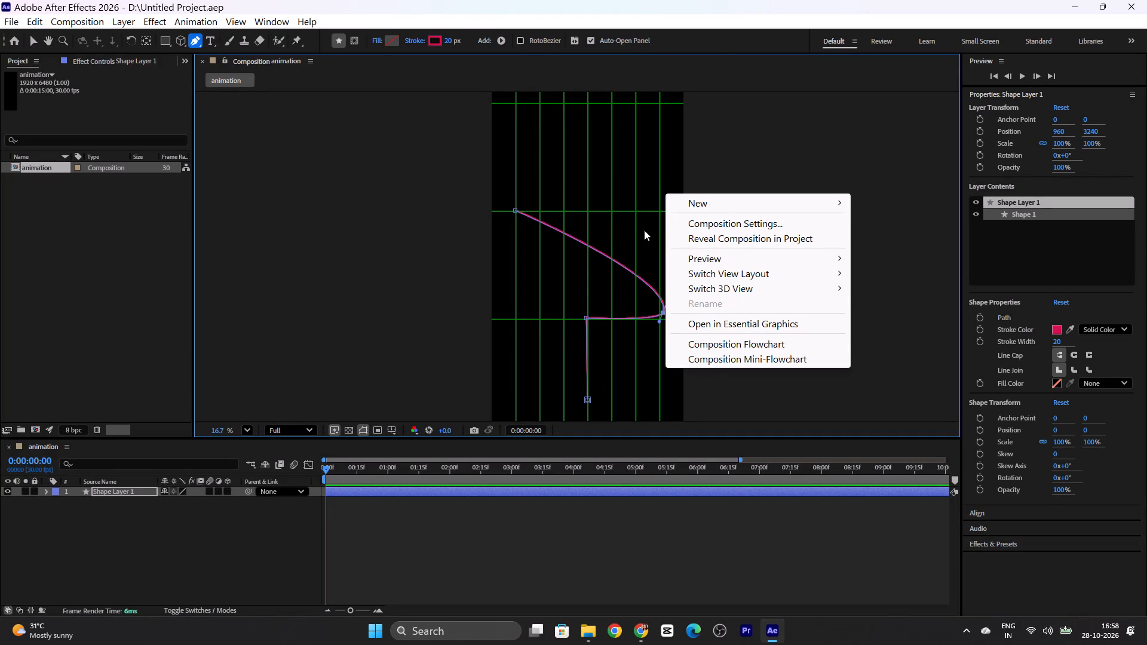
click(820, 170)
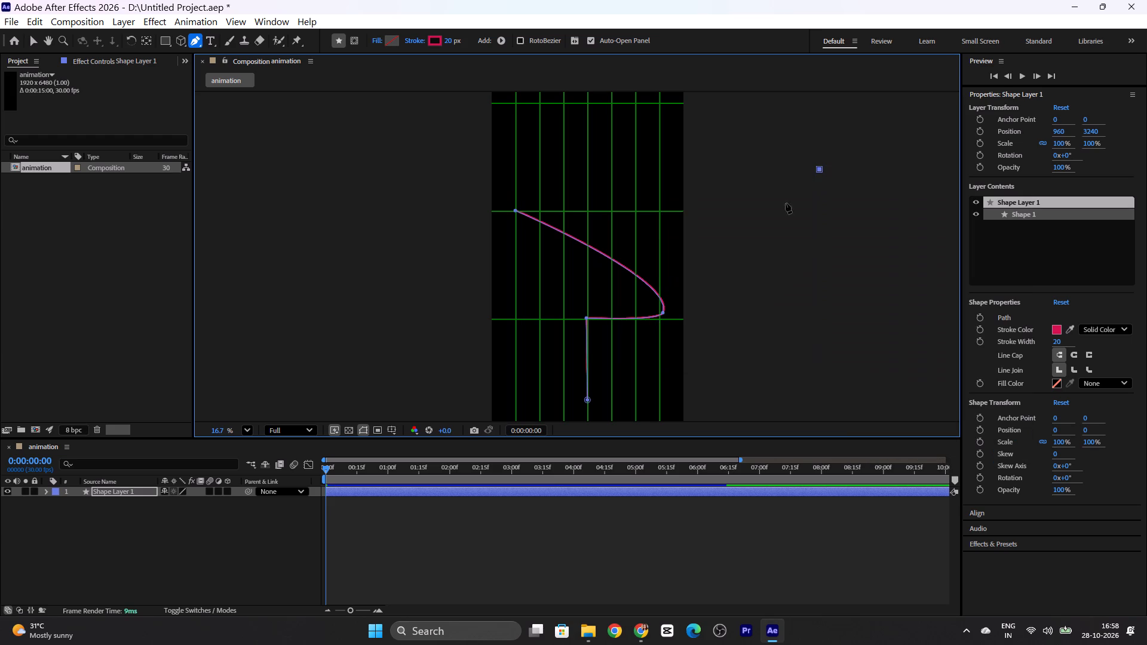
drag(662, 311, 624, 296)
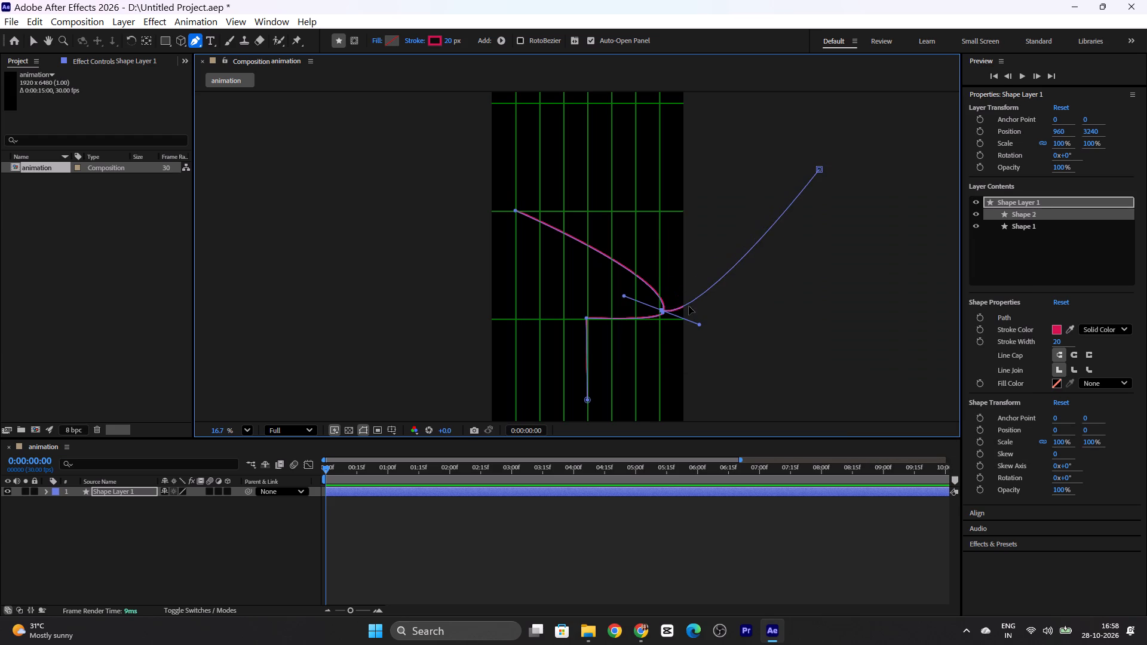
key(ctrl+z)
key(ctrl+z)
Undo the last two reshaping edits made to the wide bend of the Shape 1 path.
key(ctrl+z)
key(ctrl+z)
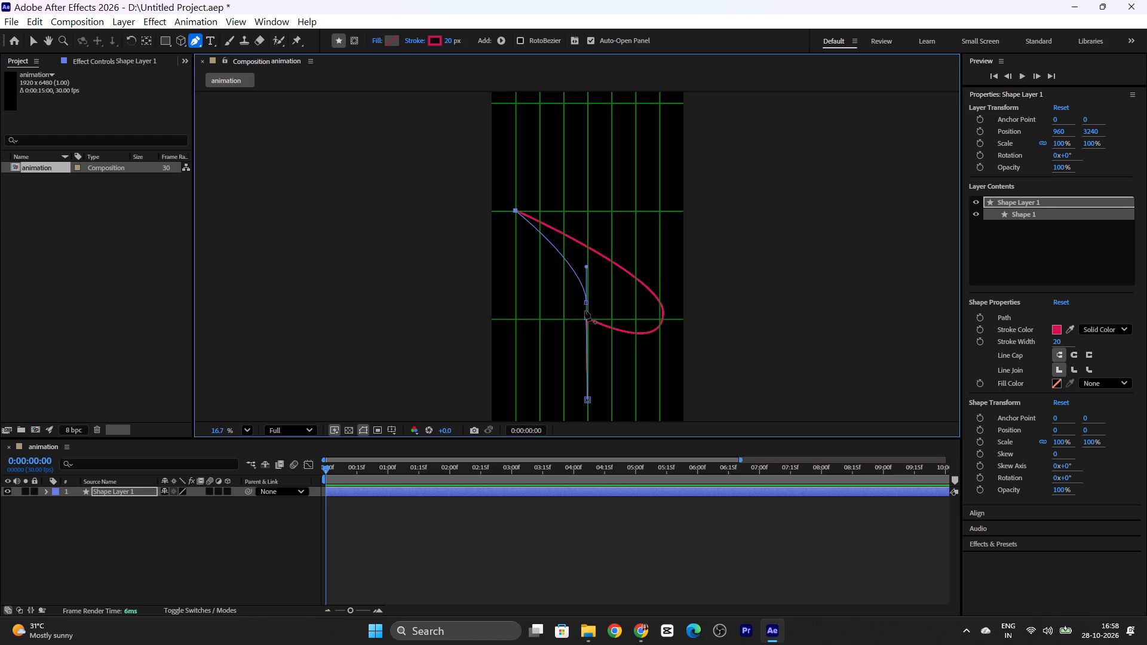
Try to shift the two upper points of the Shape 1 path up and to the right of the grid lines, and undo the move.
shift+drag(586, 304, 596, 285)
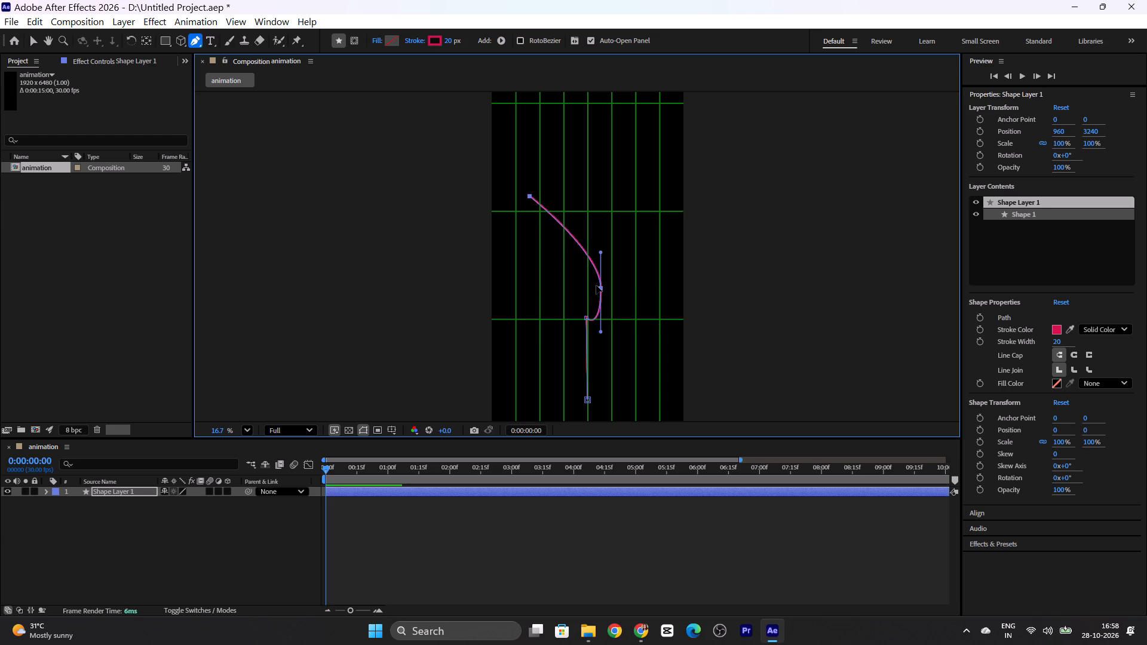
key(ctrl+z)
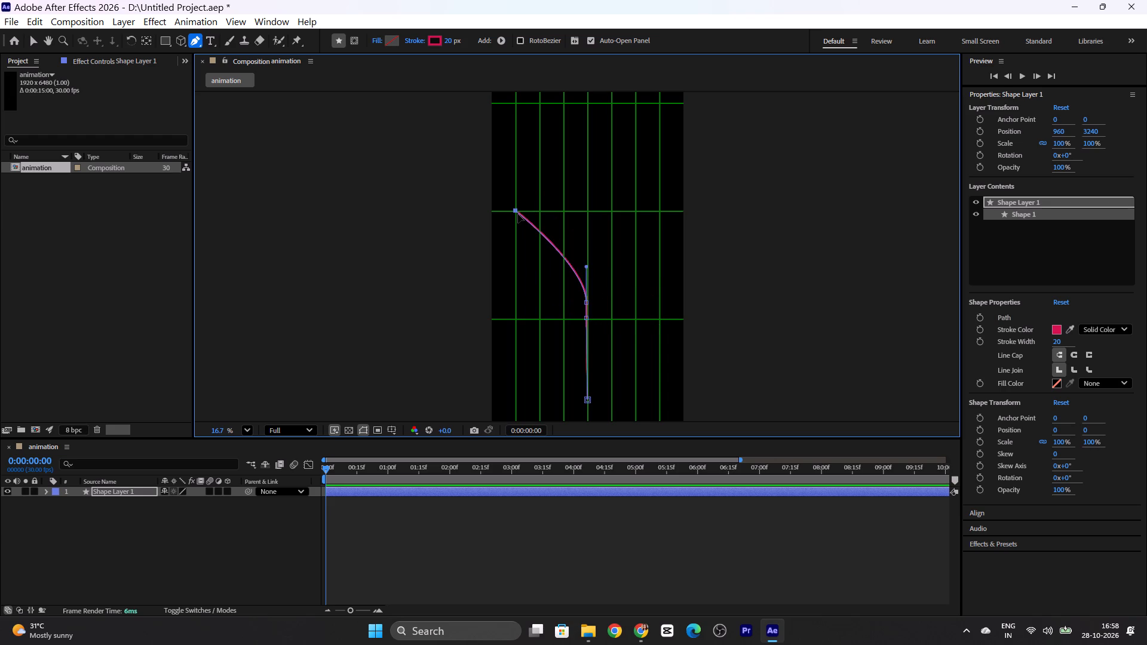
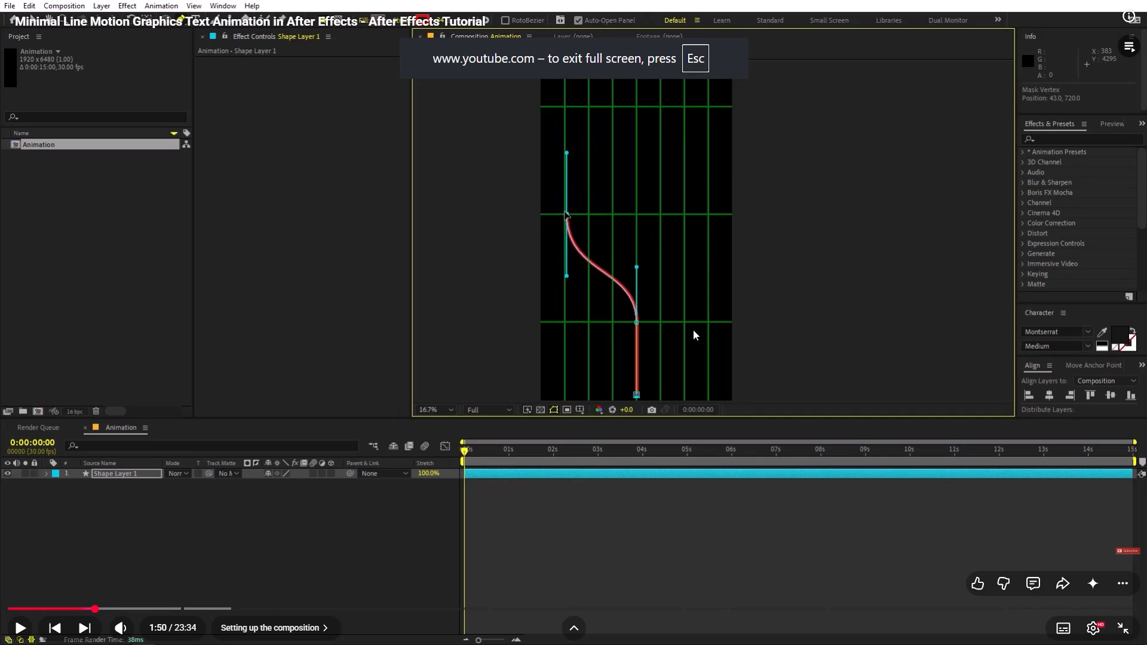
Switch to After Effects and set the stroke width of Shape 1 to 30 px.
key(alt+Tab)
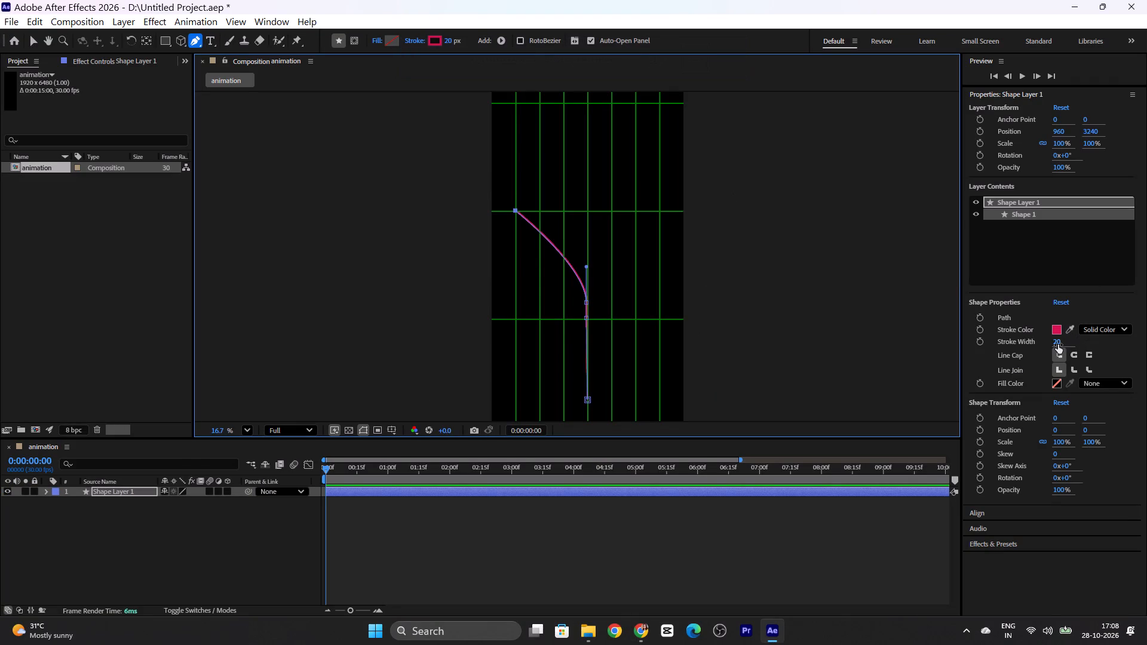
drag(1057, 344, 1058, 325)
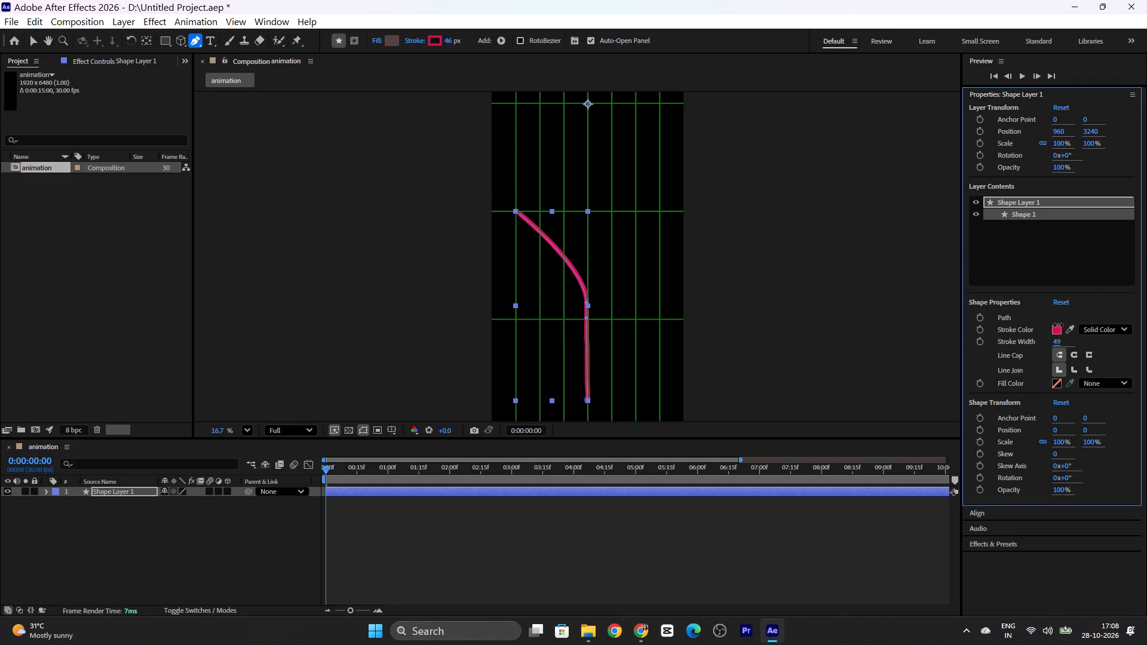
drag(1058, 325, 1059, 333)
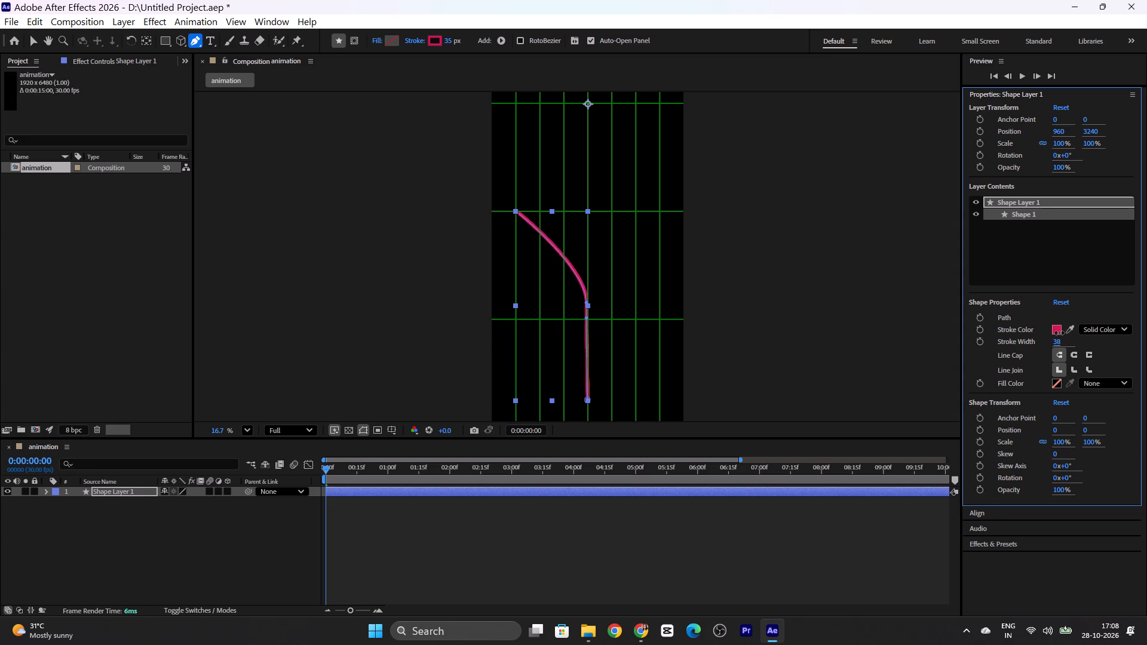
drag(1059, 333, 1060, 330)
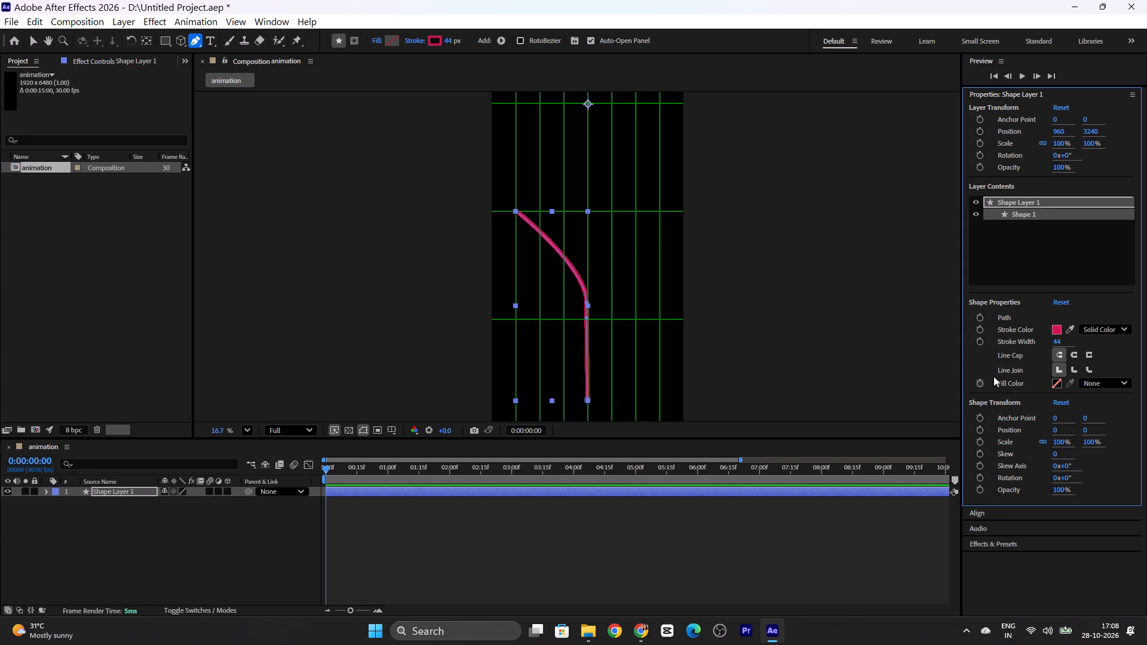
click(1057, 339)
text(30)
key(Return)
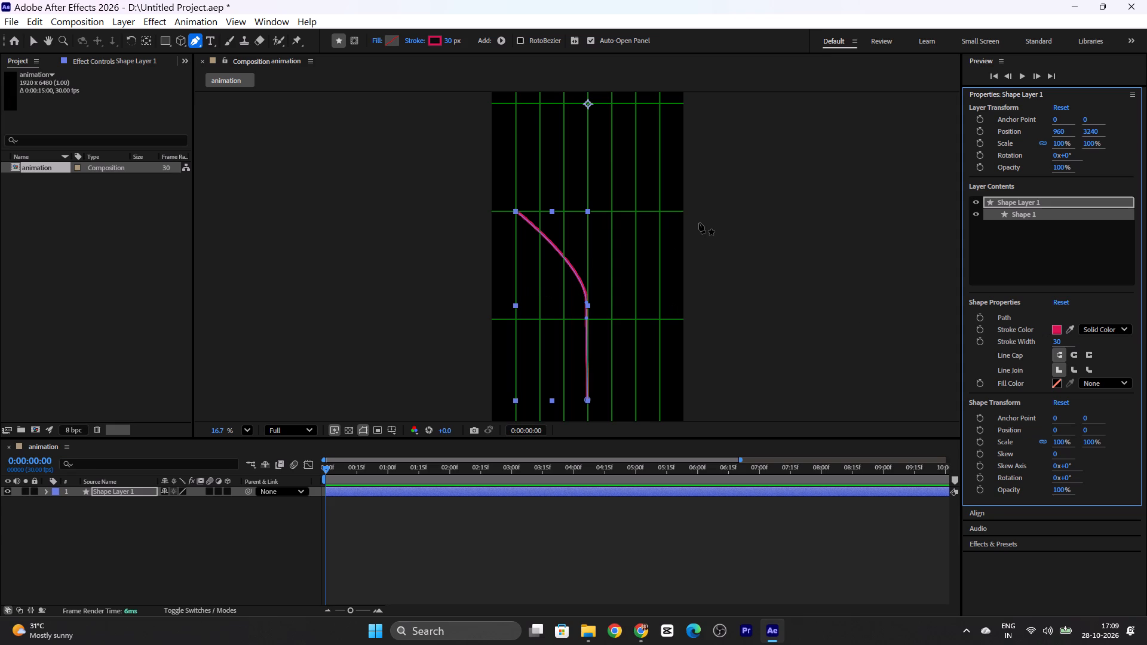
Compare the line with the tutorial frame, and undo the stroke width changes and the latest path edits in After Effects.
key(alt+Tab)
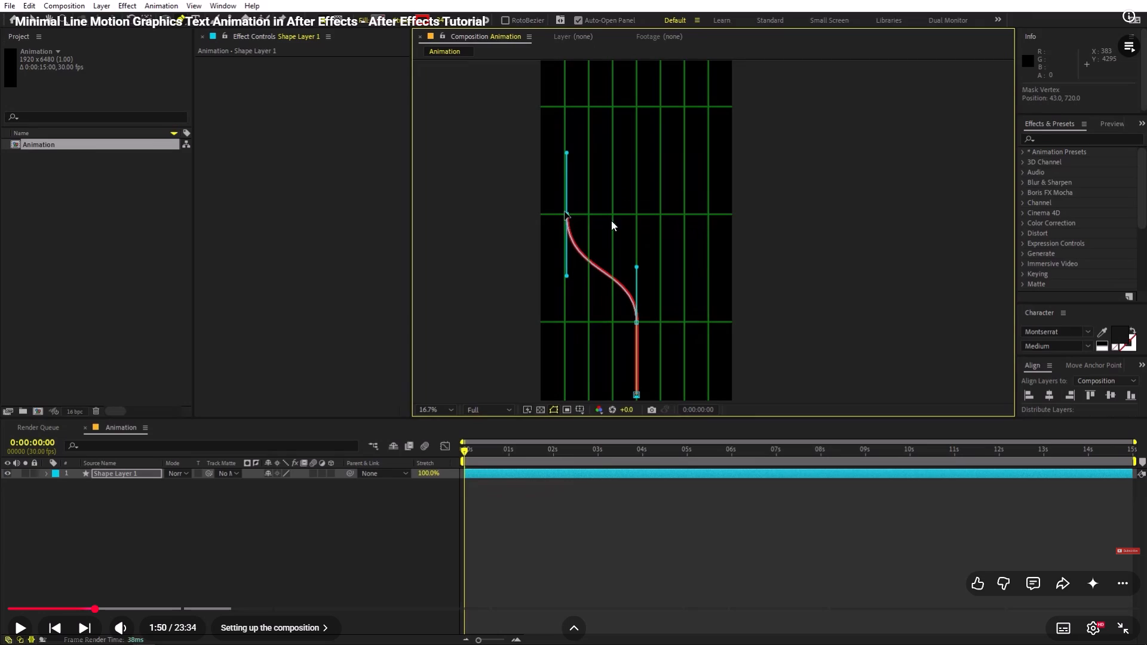
key(alt+Tab)
key(alt+Tab)
key(alt+Tab)
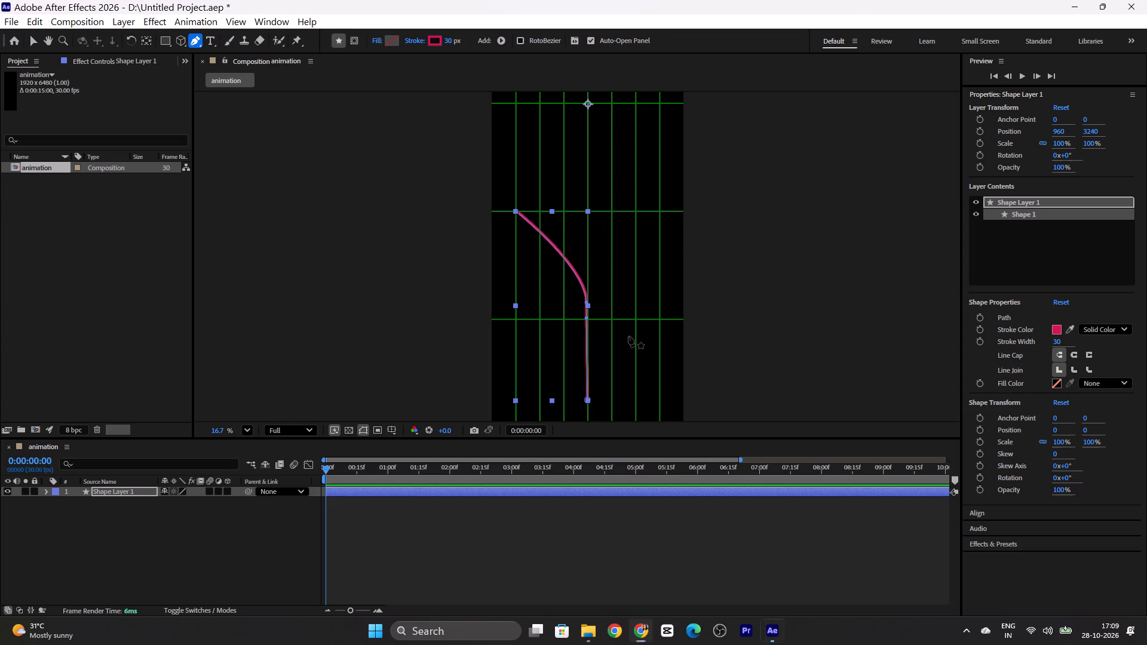
key(ctrl+z)
key(ctrl+z)
key(ctrl+z)
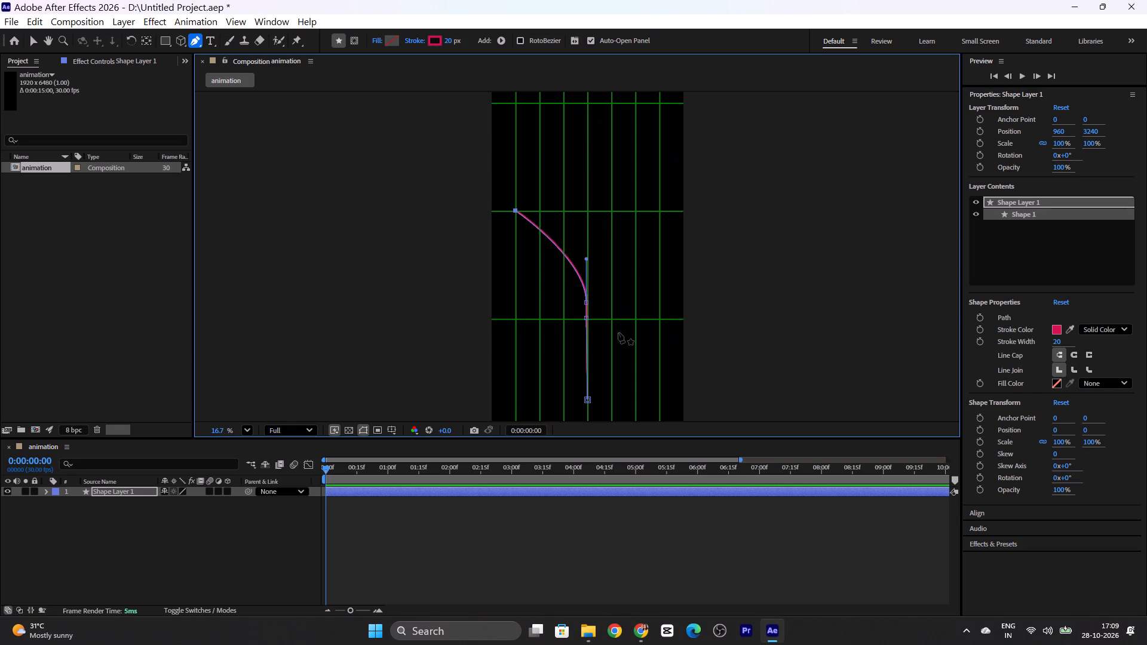
key(ctrl+z)
Try to shift the path's upper point onto the horizontal grid line, and undo until only the path's bottom starting point remains.
drag(586, 301, 586, 318)
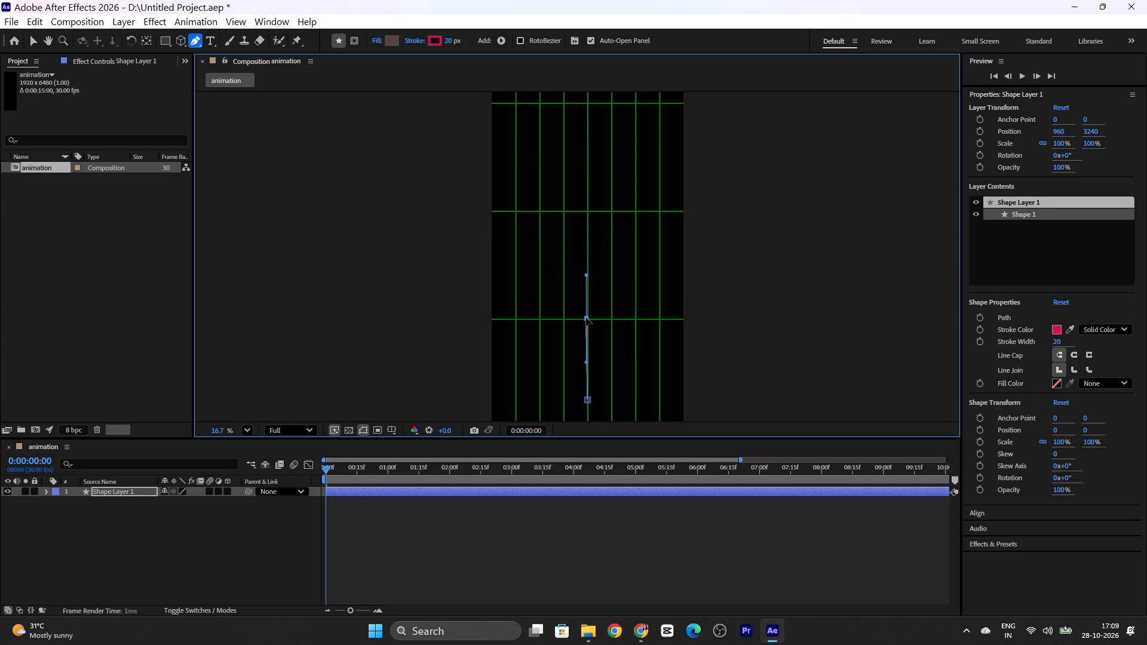
drag(586, 318, 639, 317)
key(ctrl+z)
key(ctrl+z)
key(ctrl+z)
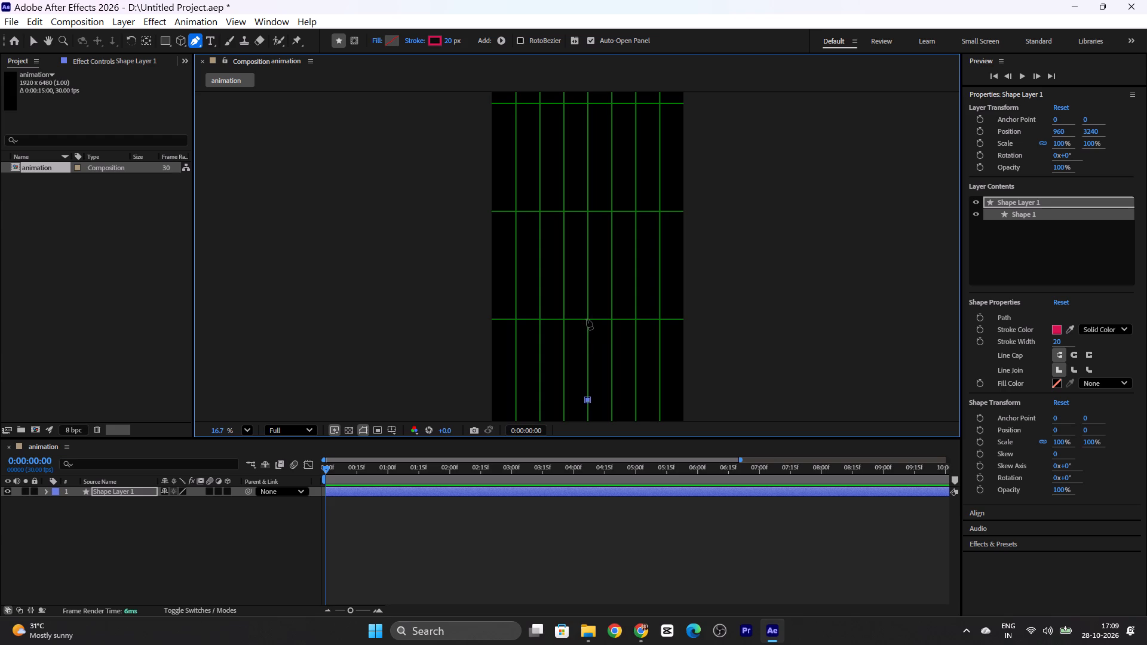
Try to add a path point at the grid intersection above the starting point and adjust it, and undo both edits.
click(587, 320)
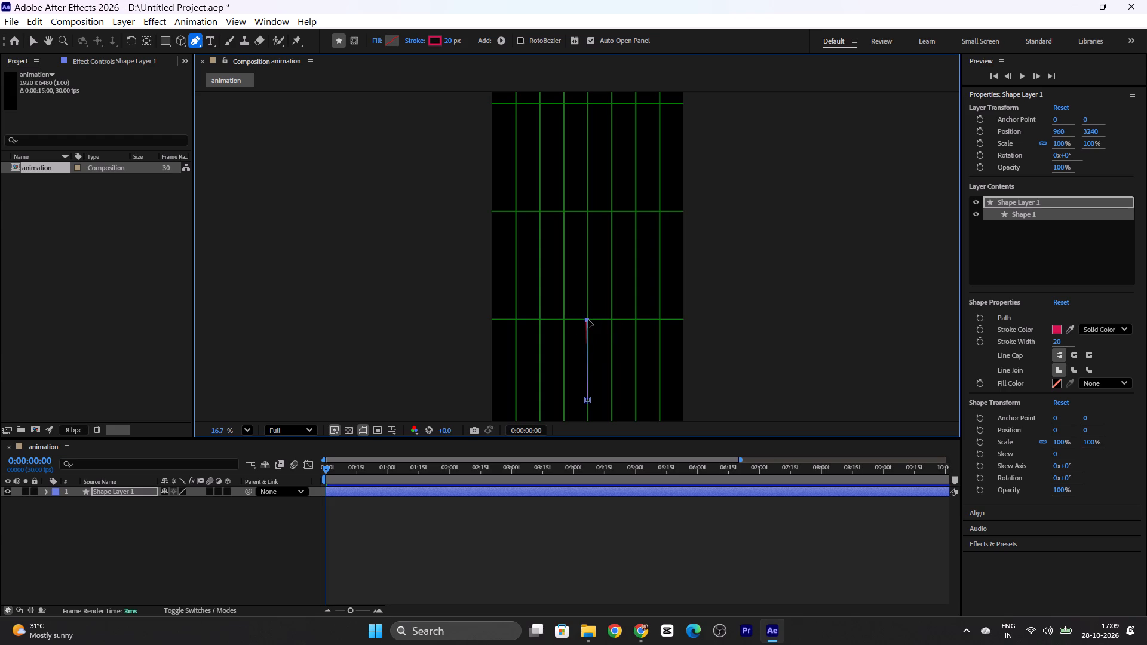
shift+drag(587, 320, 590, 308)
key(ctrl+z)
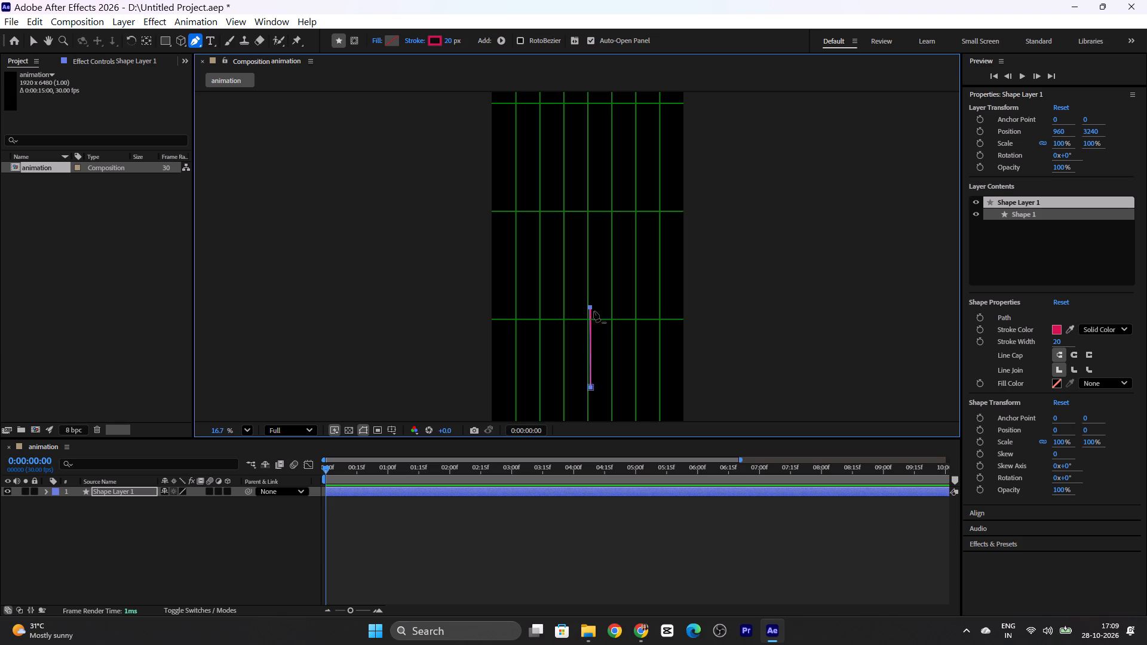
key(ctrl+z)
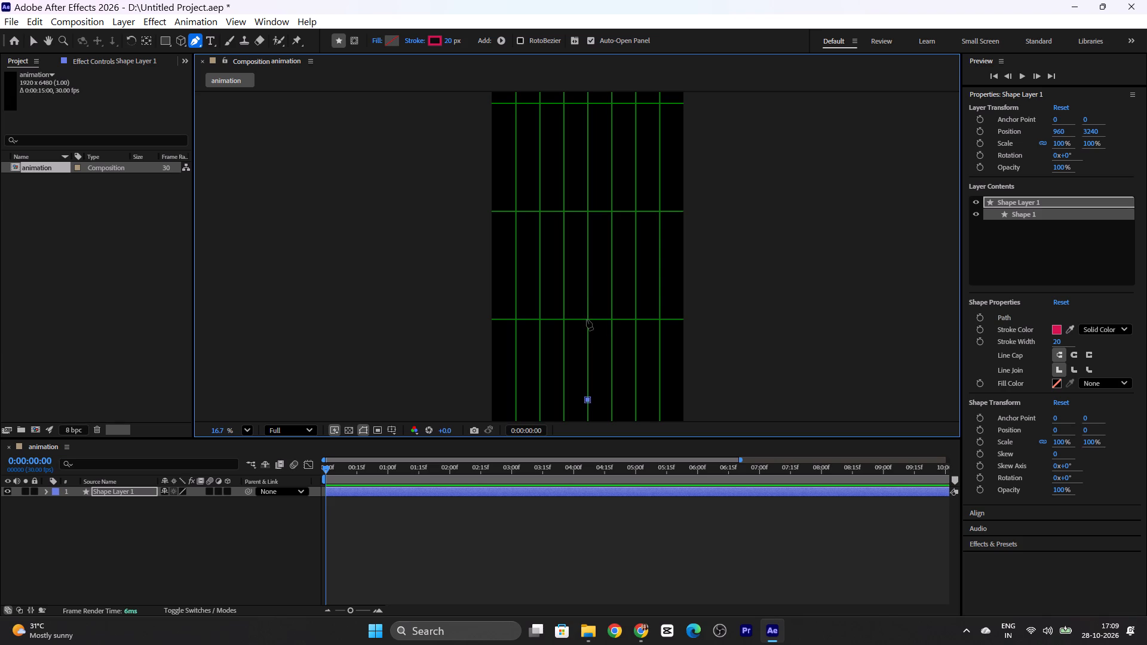
Add the second path point exactly on the grid intersection directly above the starting point, undoing the first imprecise placement.
ctrl+scroll(587, 319, up, 5)
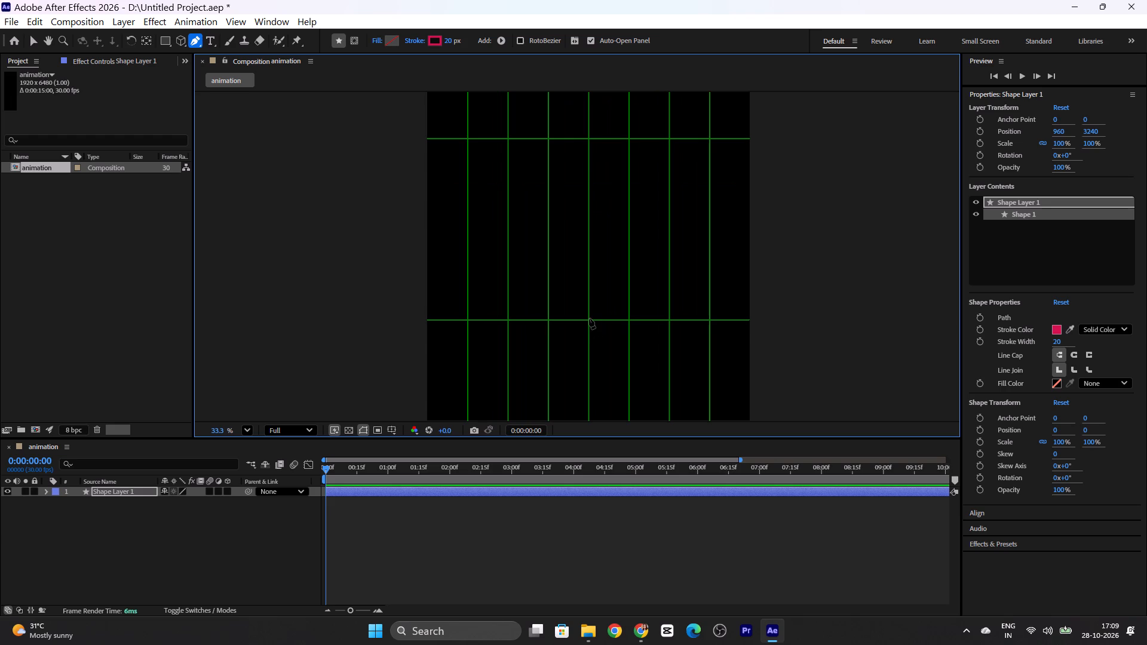
click(588, 320)
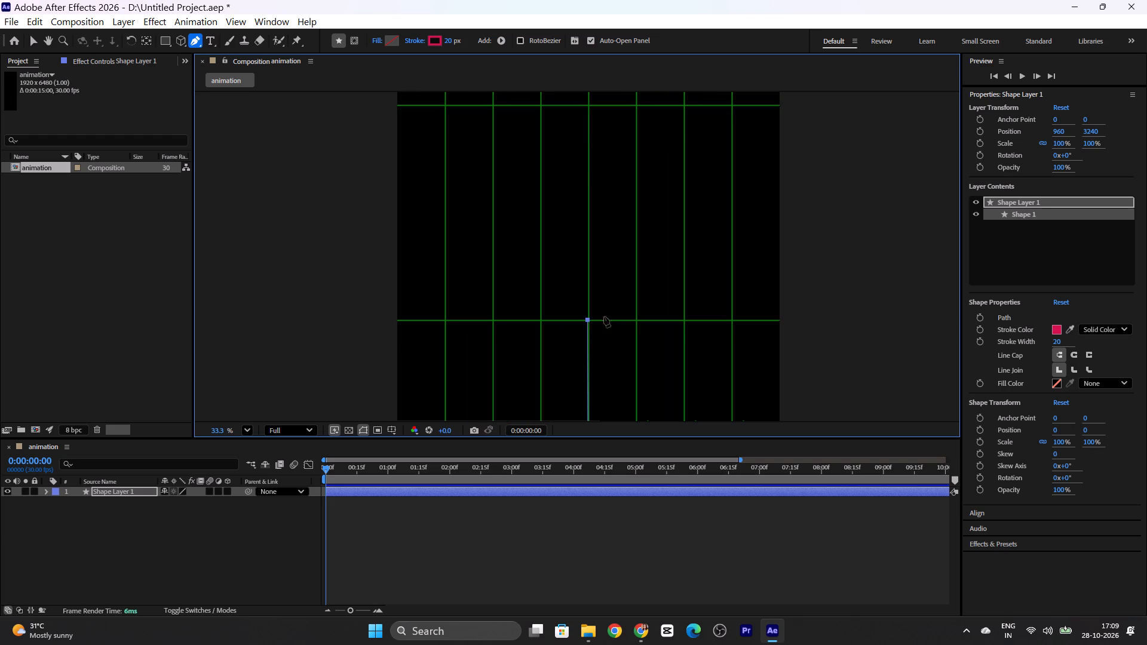
key(ctrl+z)
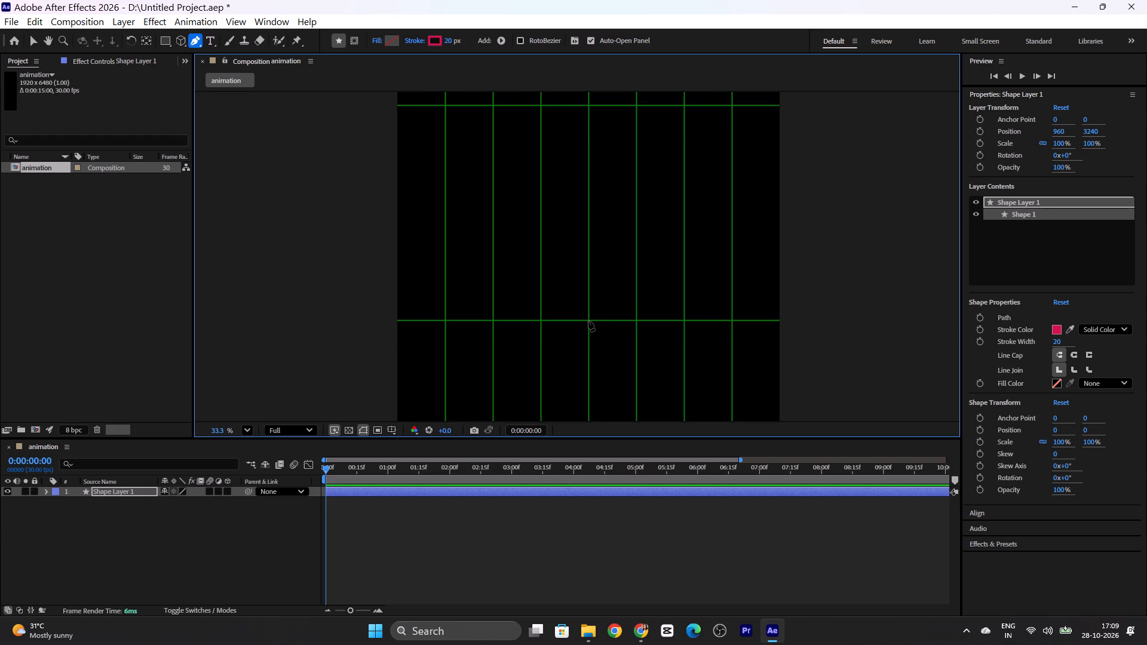
click(588, 321)
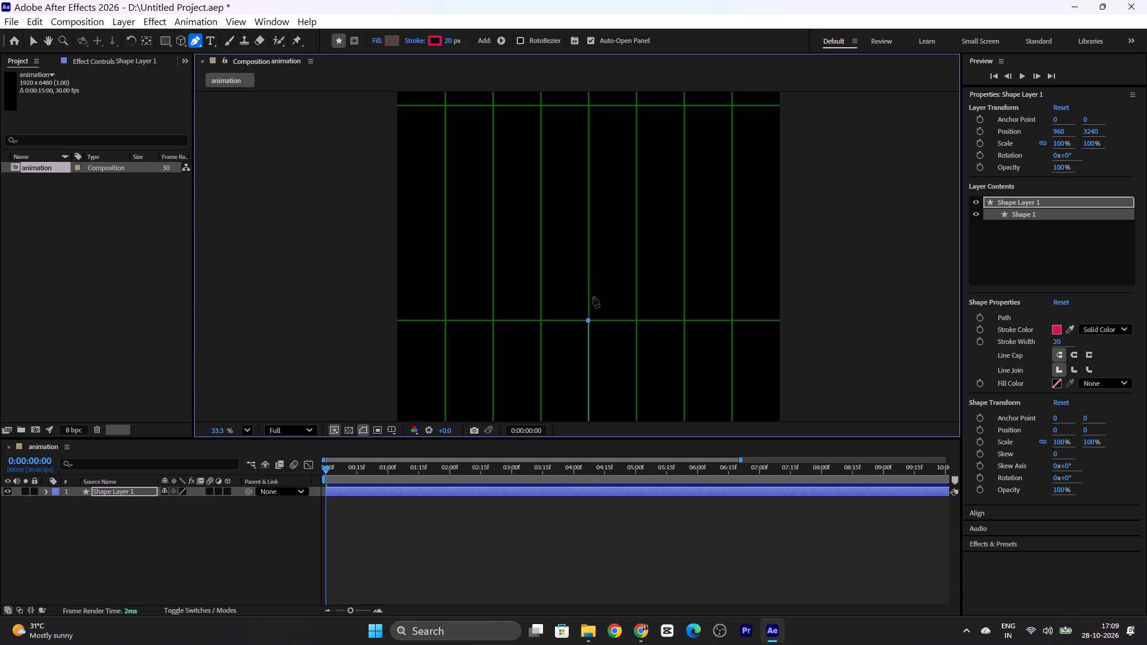
Switch to the YouTube tutorial and replay the part around 1:20 to examine how the curve handles of the vertical line are pulled out.
key(alt+Tab)
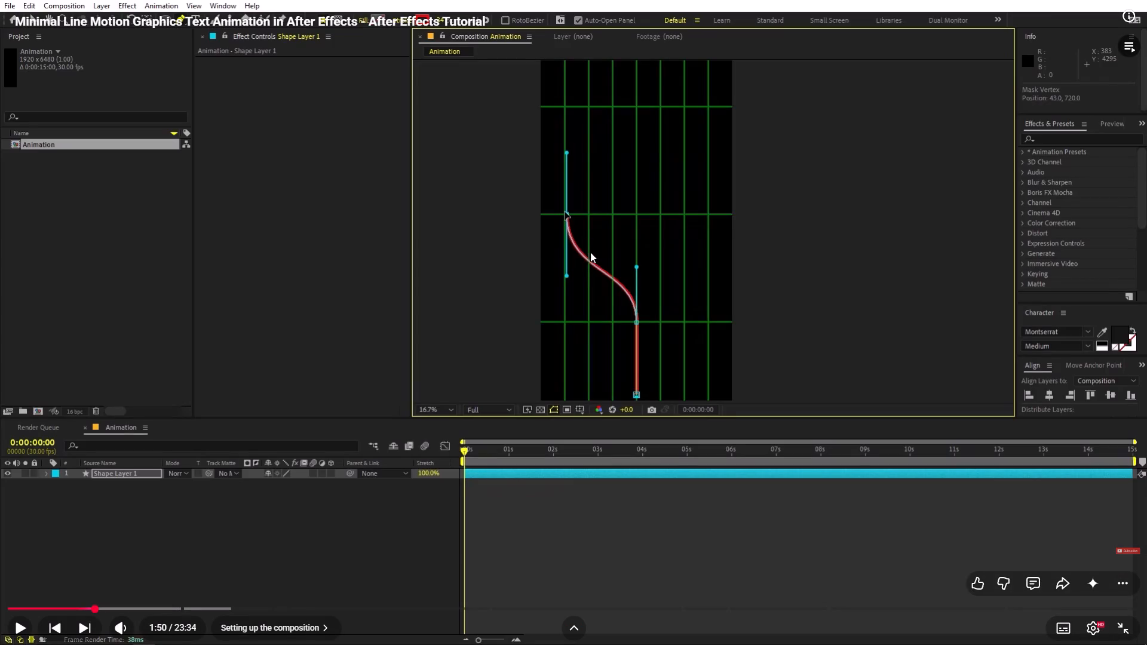
key(Left)
key(Left)
key(Left)
key(Left)
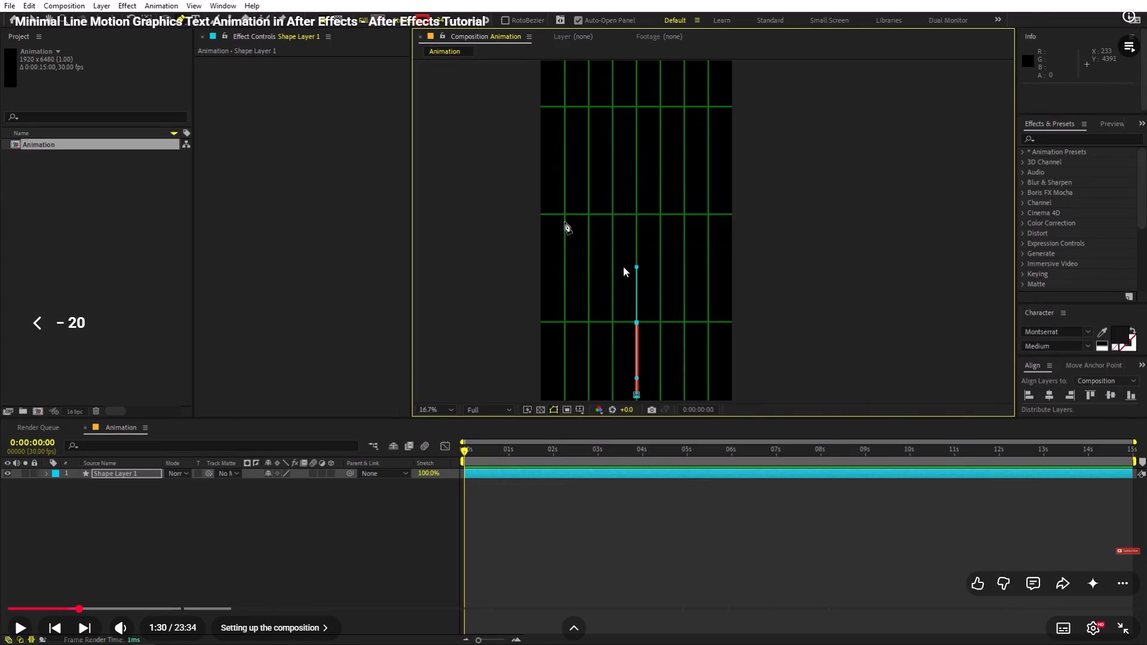
key(Left)
key(space)
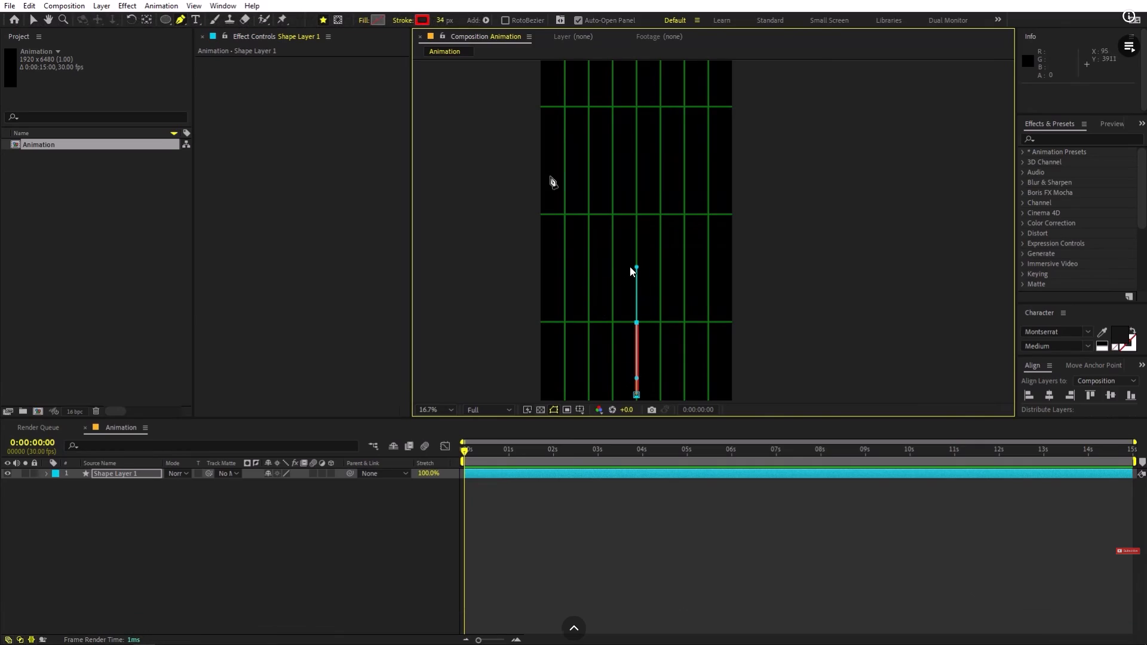
key(Left)
key(Left)
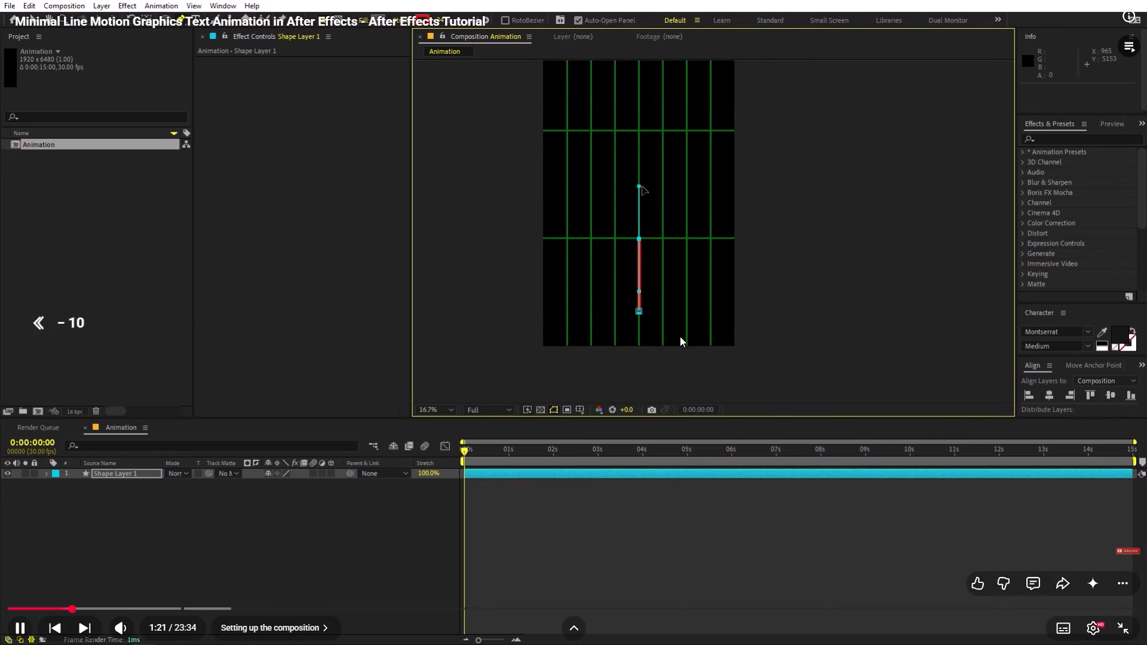
key(Left)
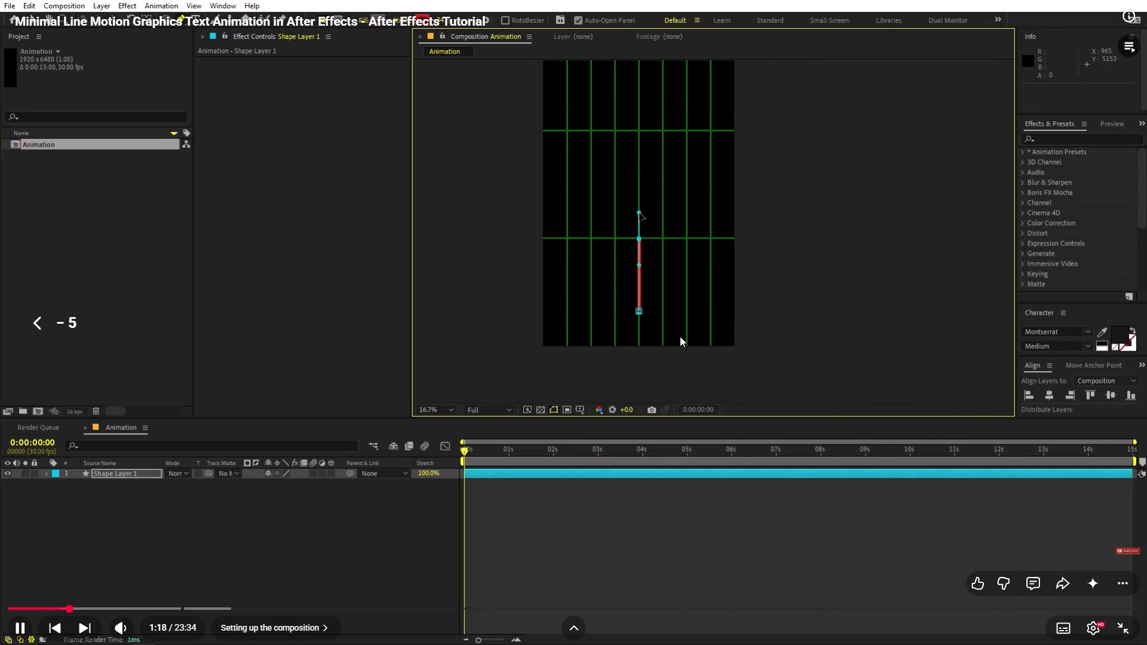
key(Left)
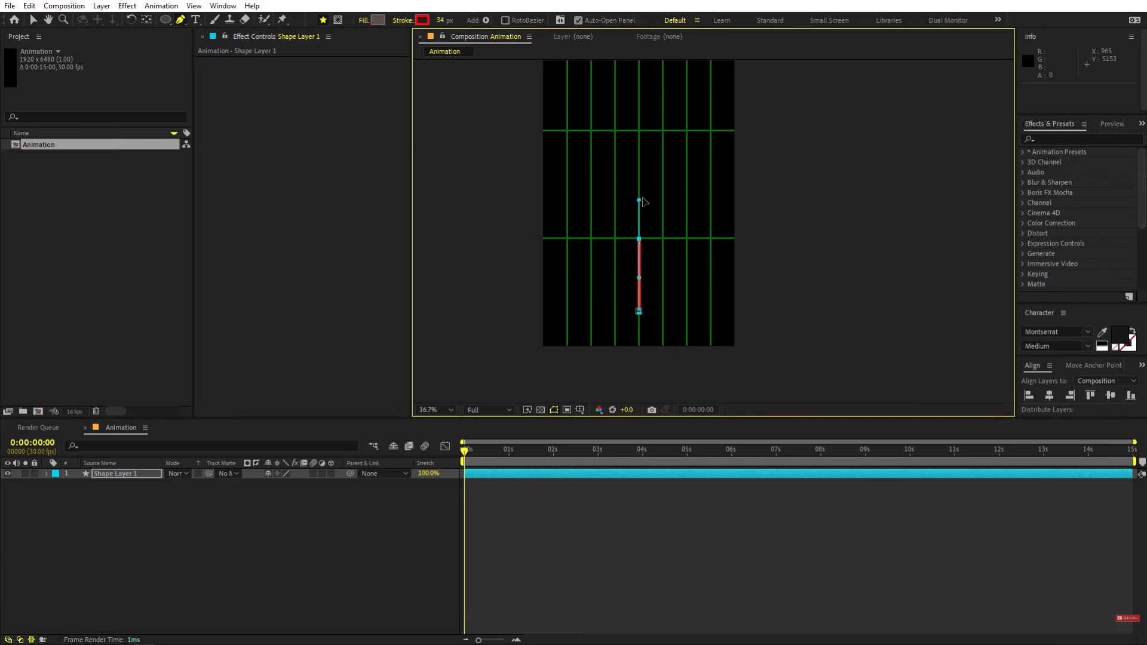
key(Left)
key(alt+Tab)
key(alt+Tab)
key(space)
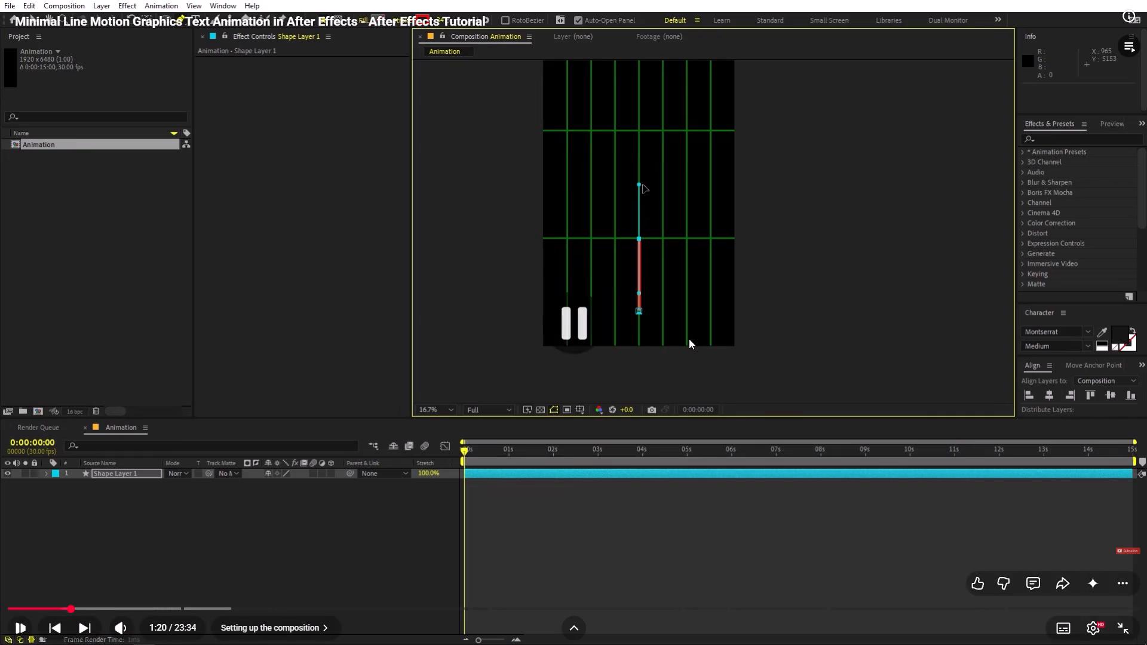
Switch back to After Effects and frame the whole vertical segment of Shape 1 in the composition.
key(alt+Tab)
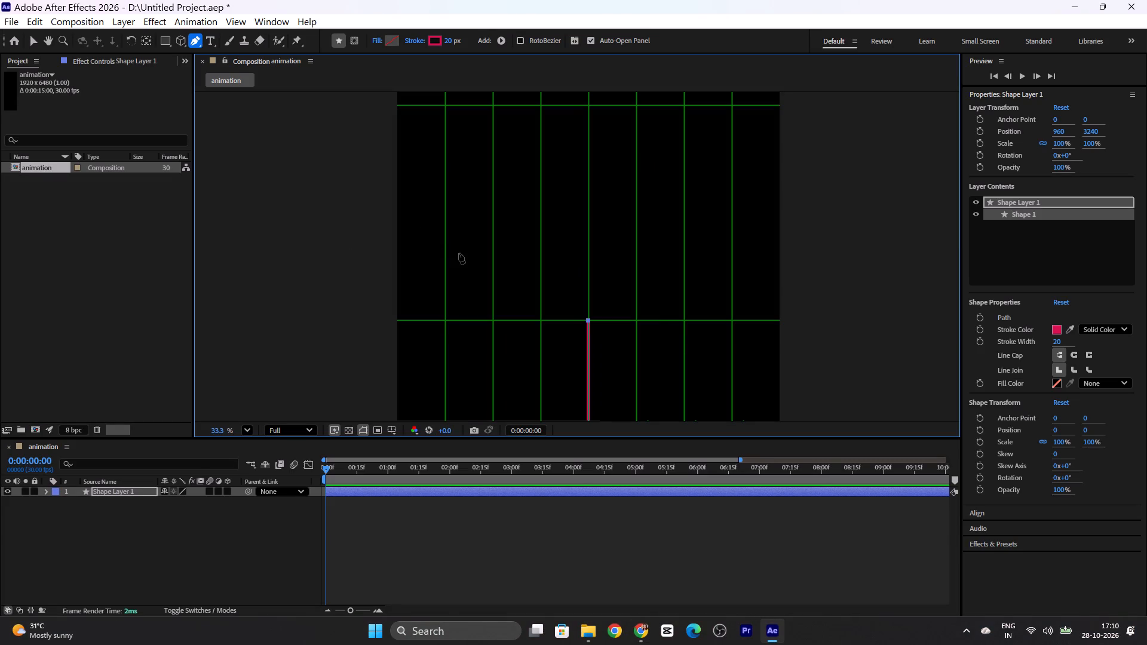
key(h)
drag(612, 280, 602, 194)
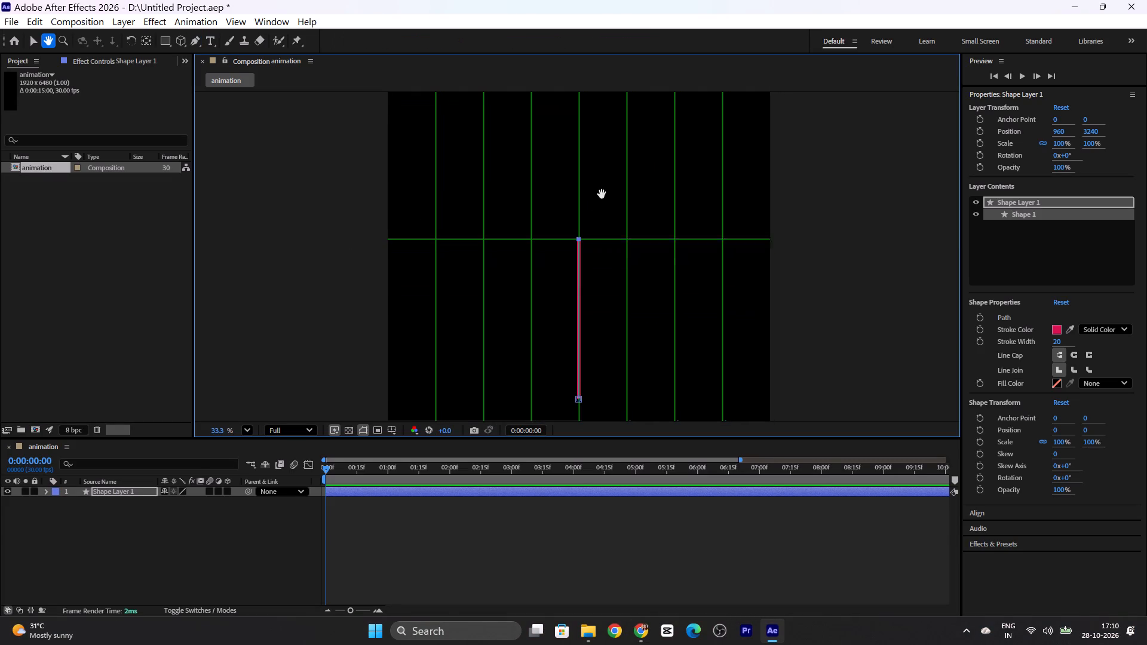
drag(602, 194, 602, 188)
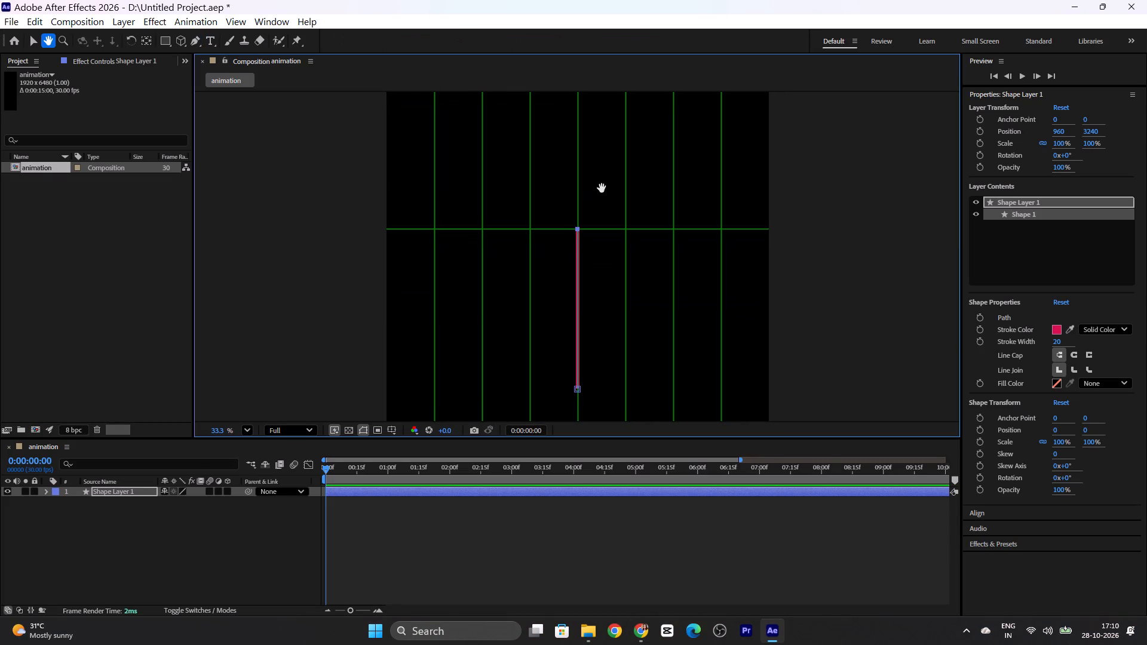
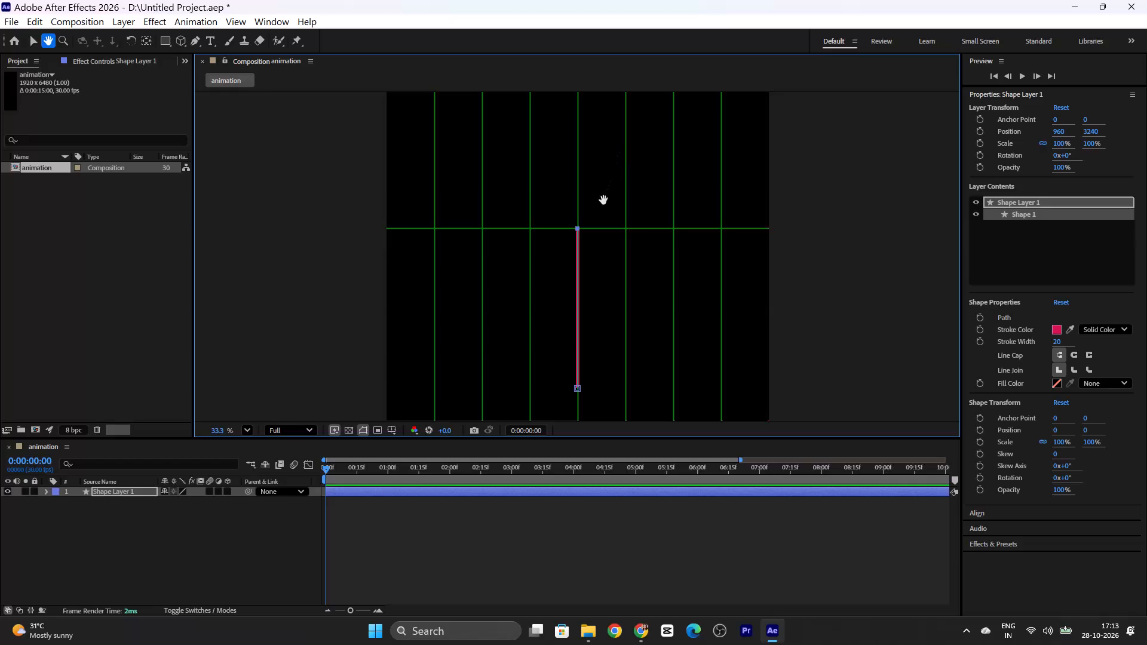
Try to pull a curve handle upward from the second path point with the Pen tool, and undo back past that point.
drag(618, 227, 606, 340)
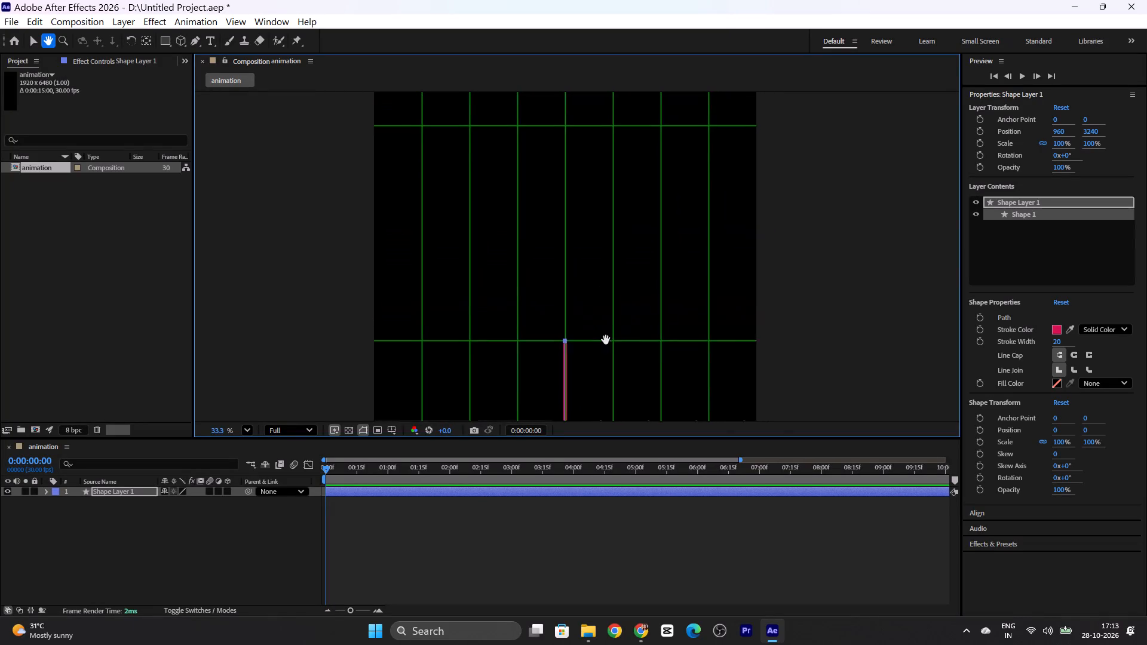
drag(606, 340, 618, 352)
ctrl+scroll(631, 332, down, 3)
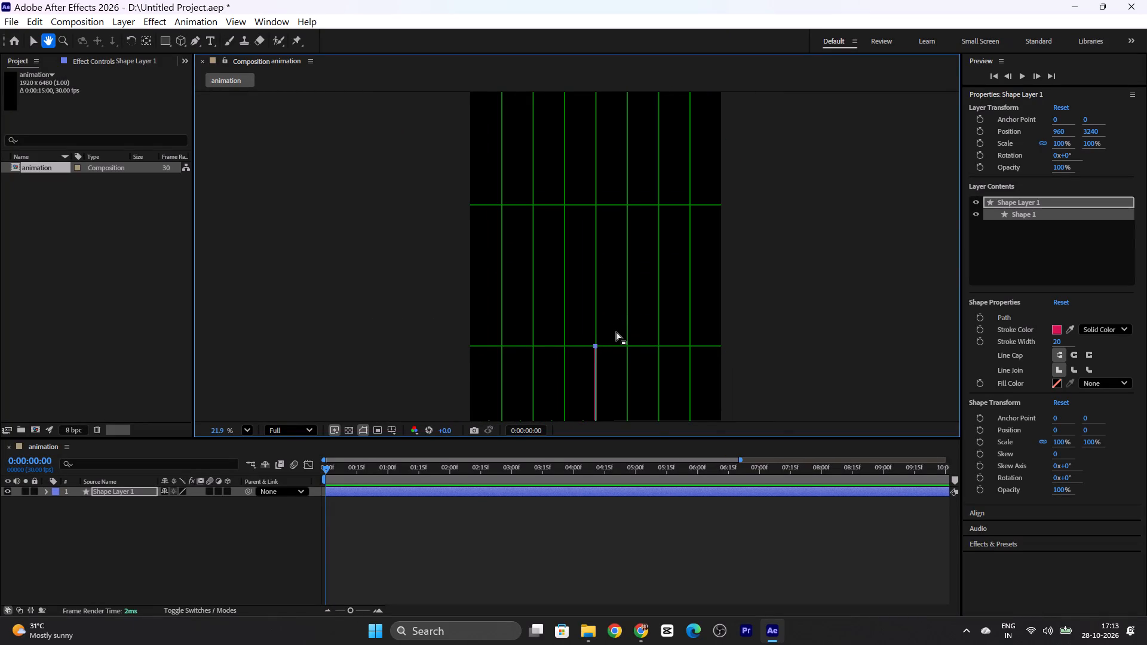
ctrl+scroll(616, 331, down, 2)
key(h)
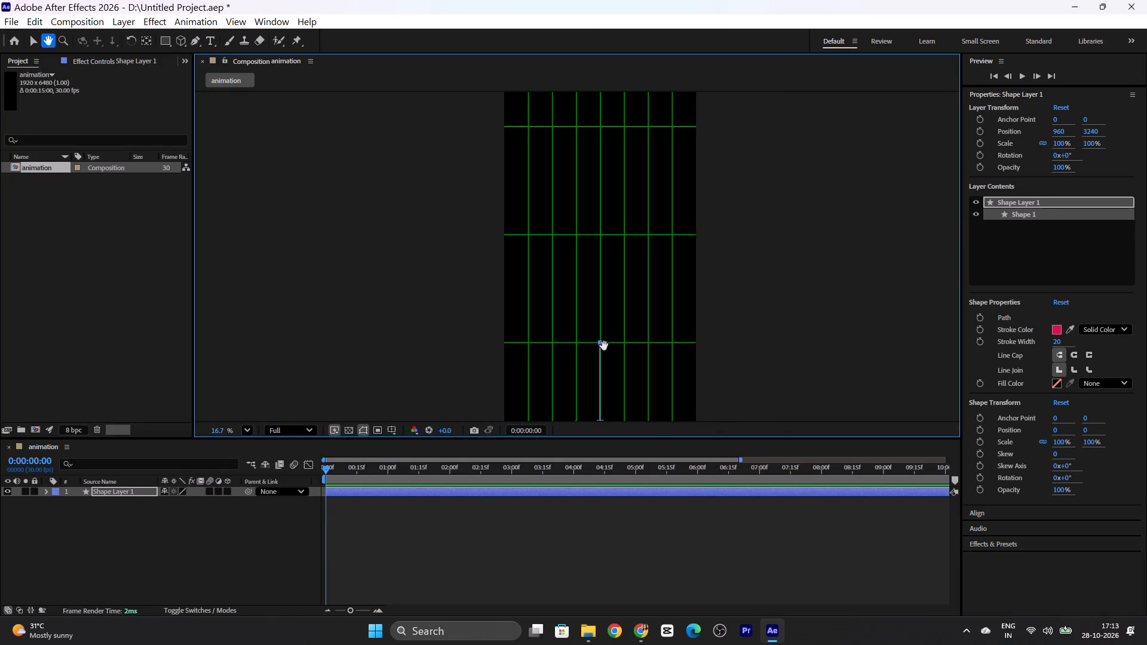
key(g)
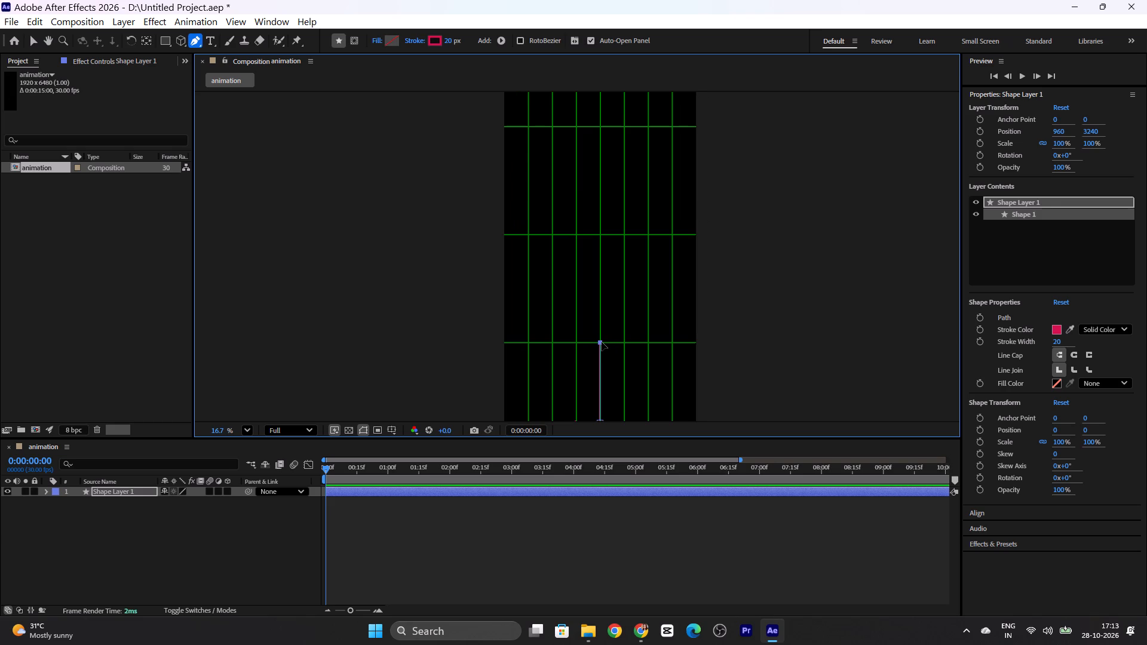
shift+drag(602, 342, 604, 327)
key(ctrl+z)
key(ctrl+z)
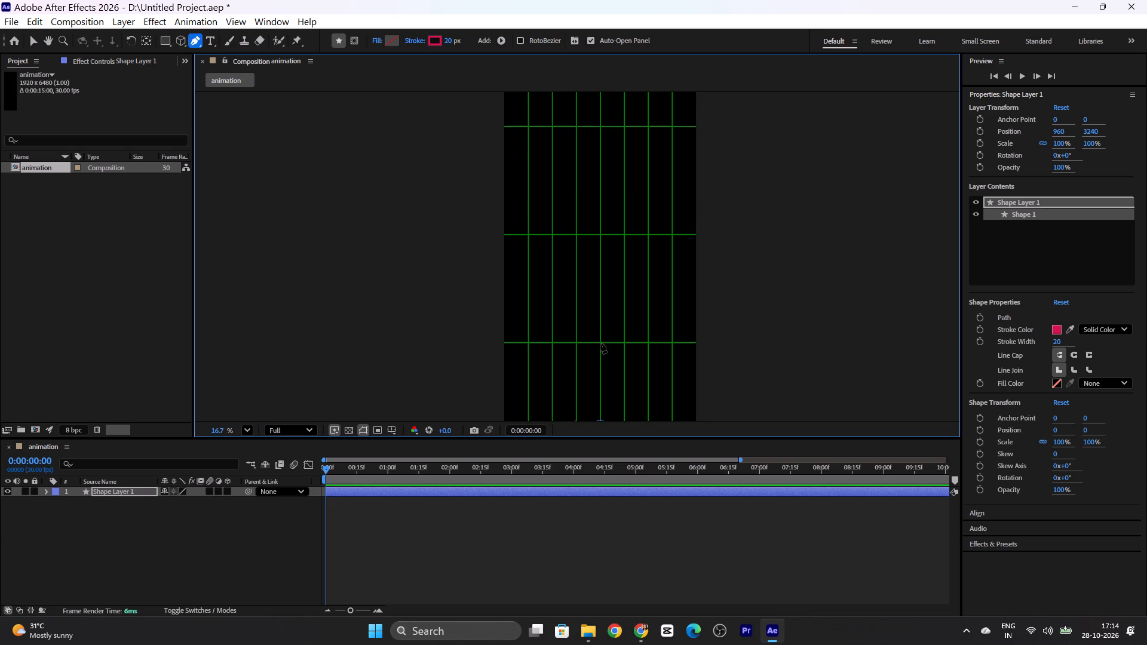
Add the second path point again at the grid intersection above the starting point, try pulling its handle upward, and undo the last attempt.
click(600, 343)
shift+drag(600, 343, 602, 337)
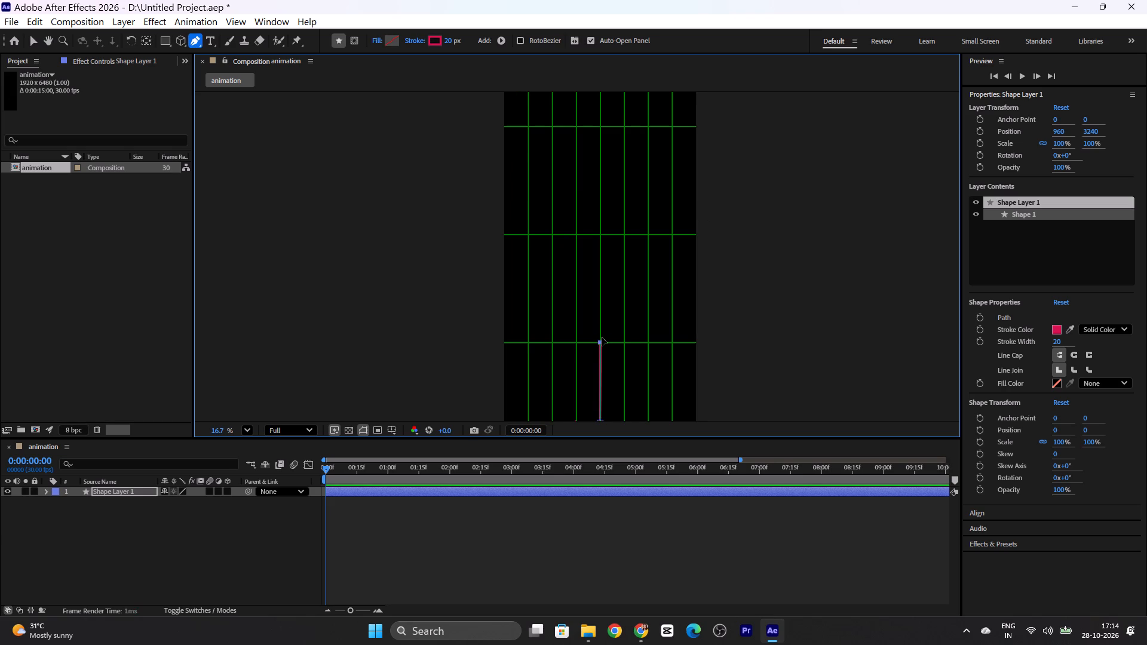
shift+drag(602, 337, 602, 332)
key(ctrl+z)
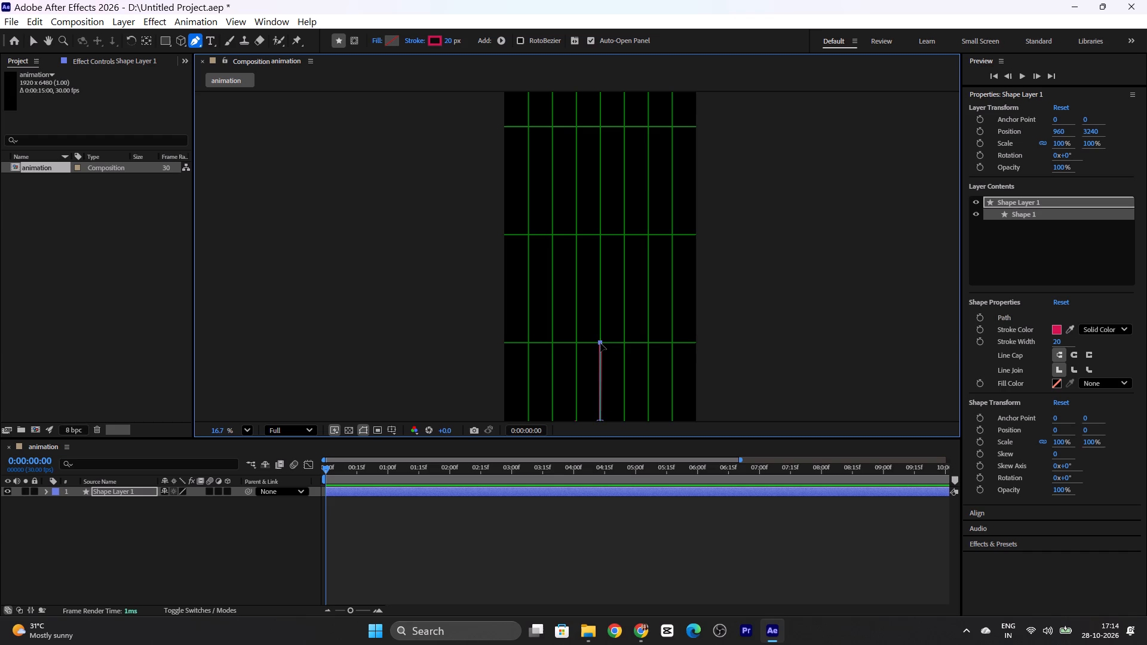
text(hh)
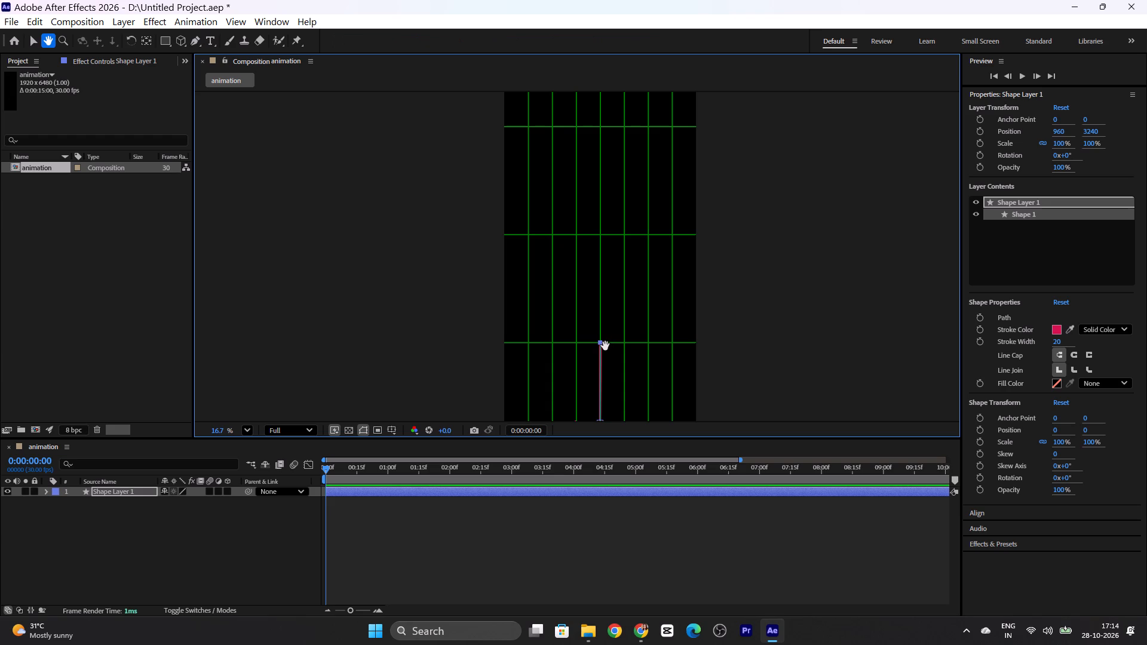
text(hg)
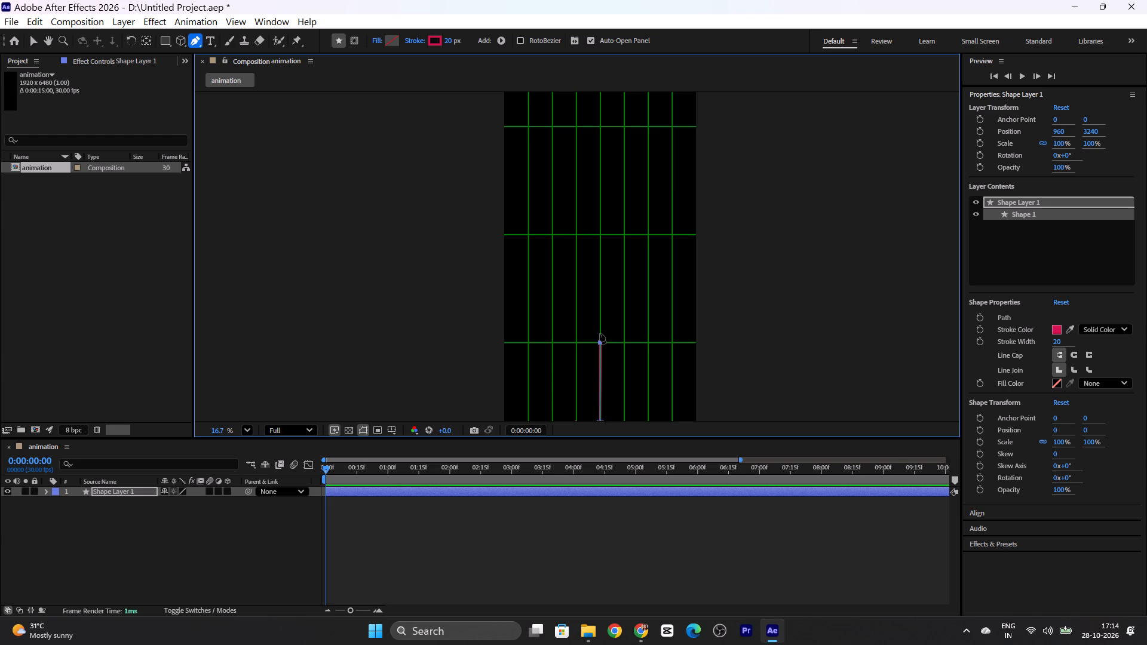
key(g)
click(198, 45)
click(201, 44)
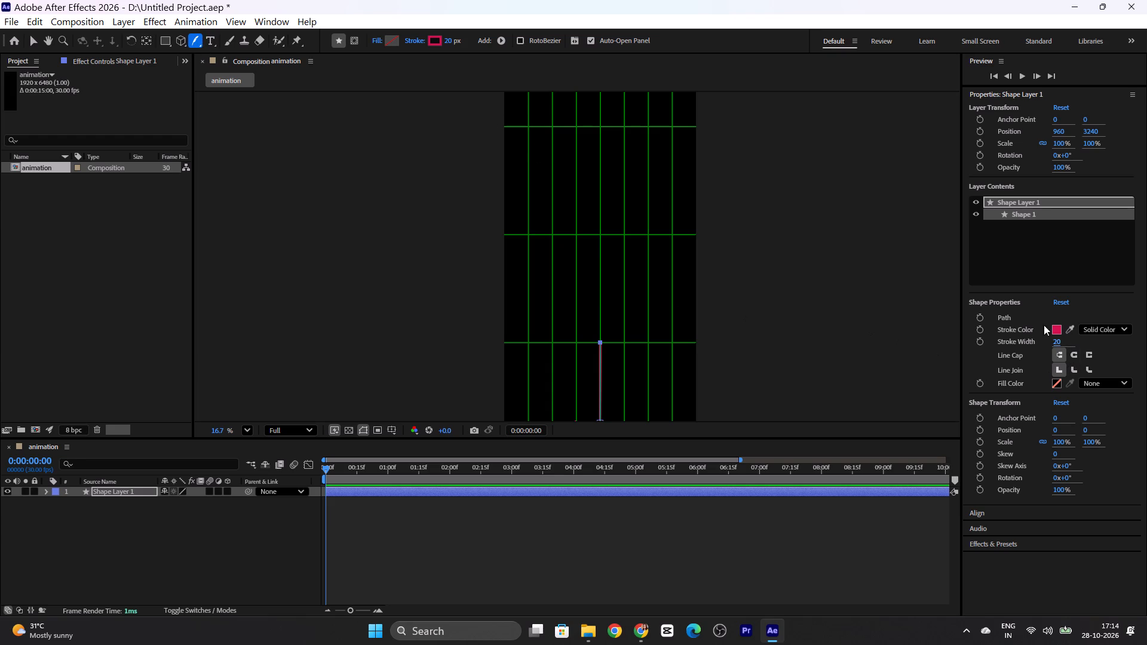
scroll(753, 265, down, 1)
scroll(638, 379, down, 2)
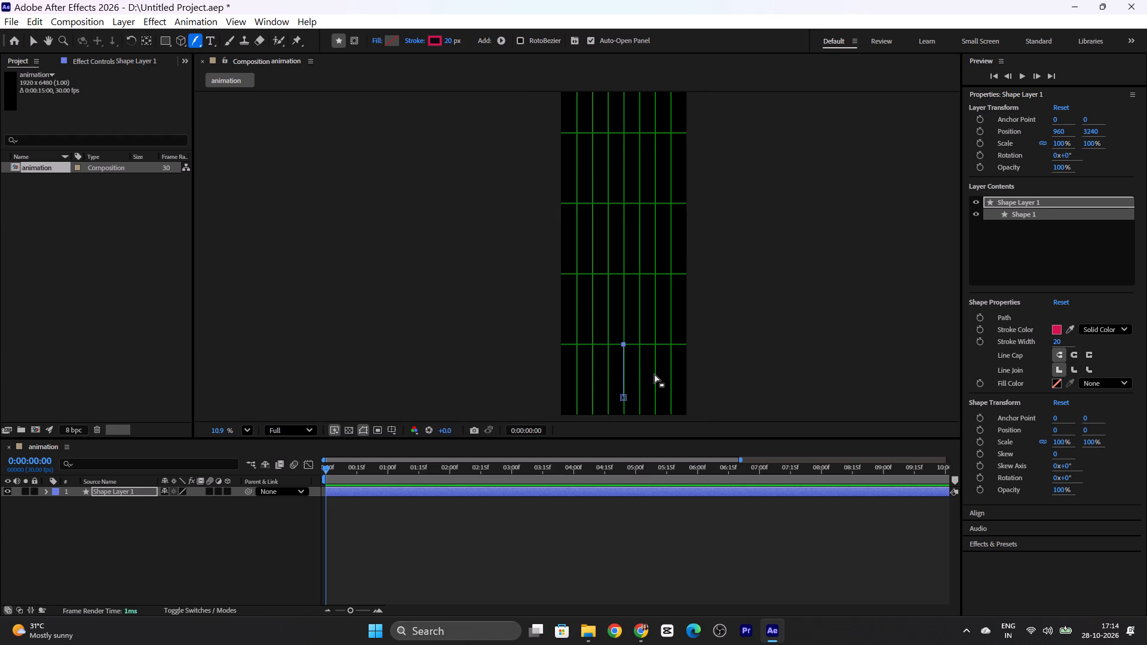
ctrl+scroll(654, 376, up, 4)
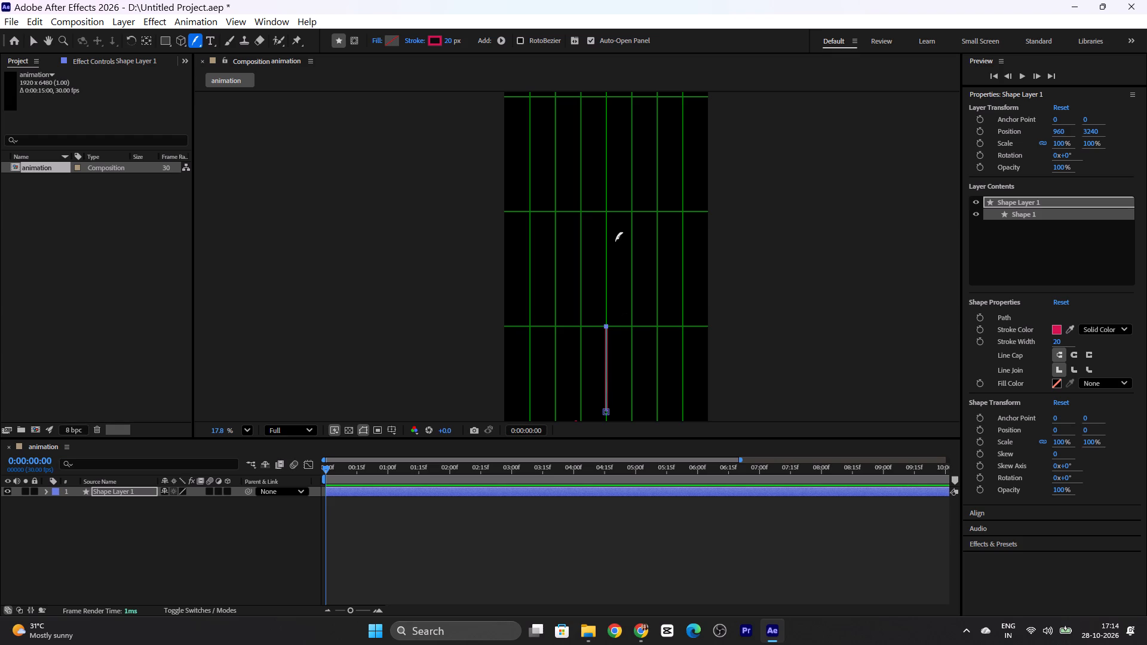
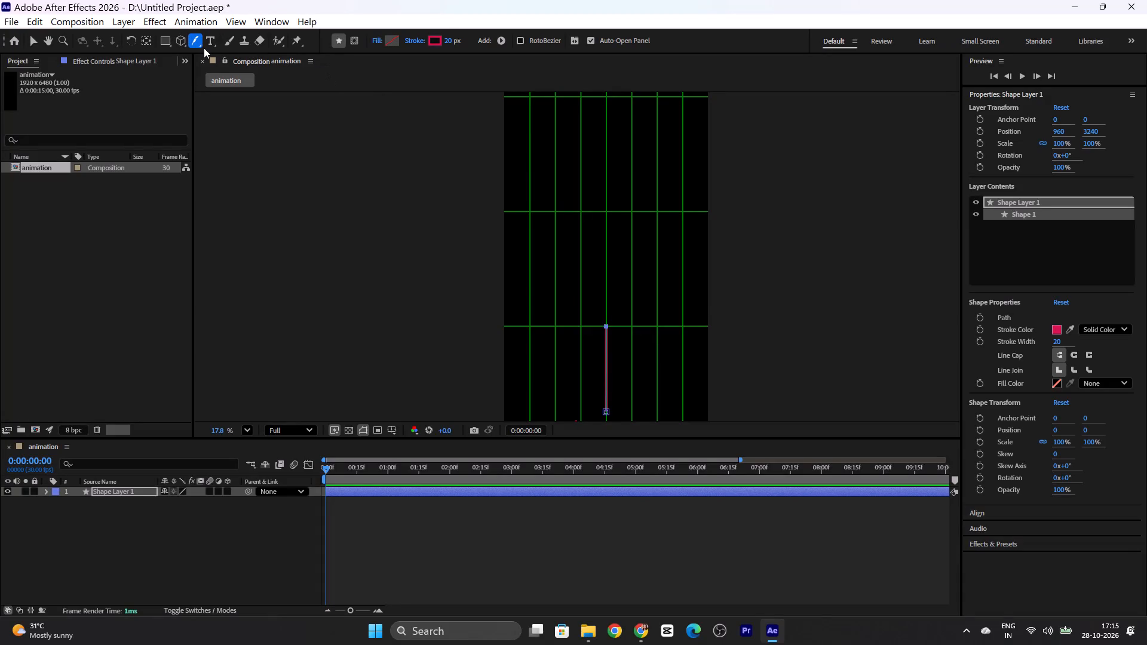
Undo the second path point and redraw it at the grid intersection with vertical handles about half a grid row long.
key(g)
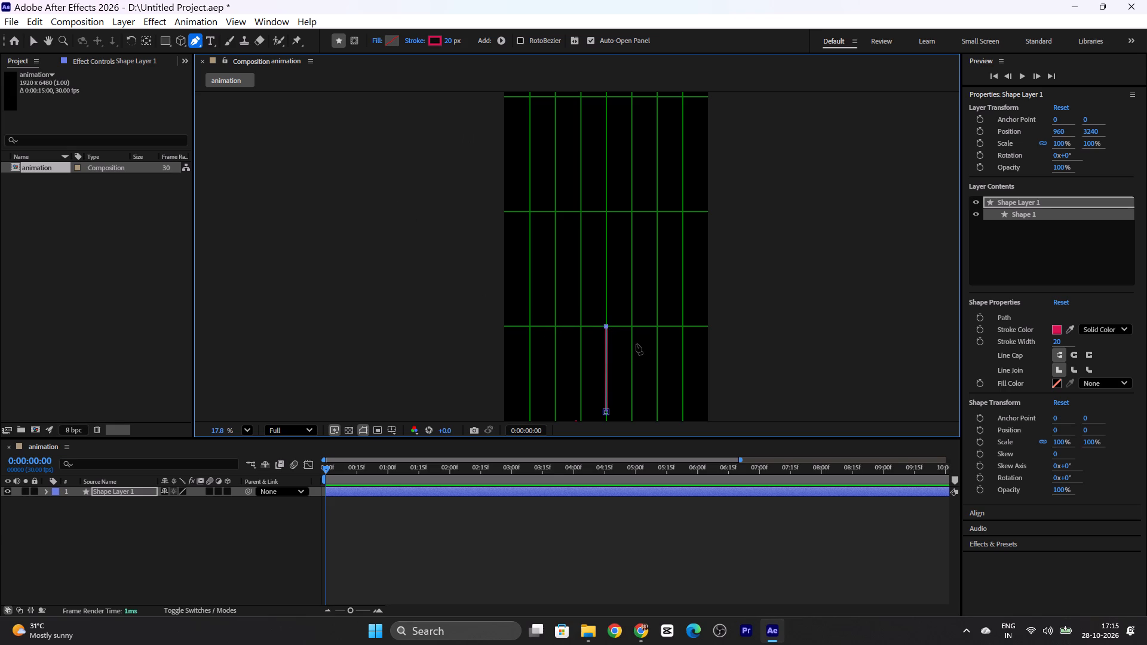
key(ctrl+z)
shift+drag(606, 325, 609, 318)
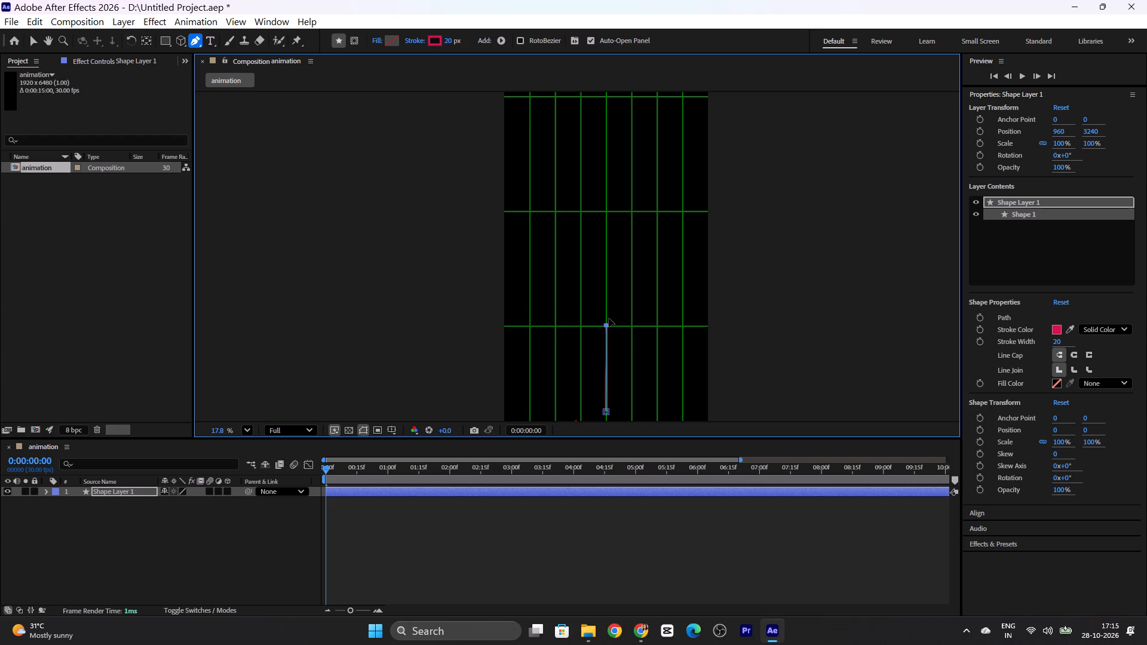
shift+drag(609, 318, 609, 284)
shift+drag(609, 284, 612, 275)
shift+drag(612, 275, 613, 270)
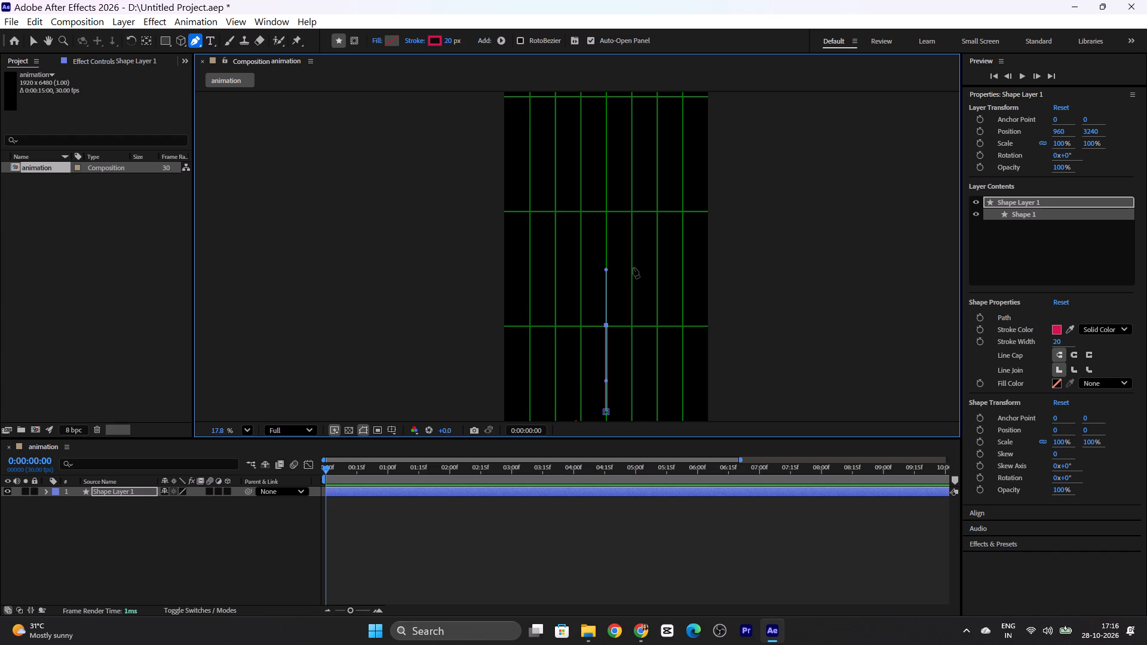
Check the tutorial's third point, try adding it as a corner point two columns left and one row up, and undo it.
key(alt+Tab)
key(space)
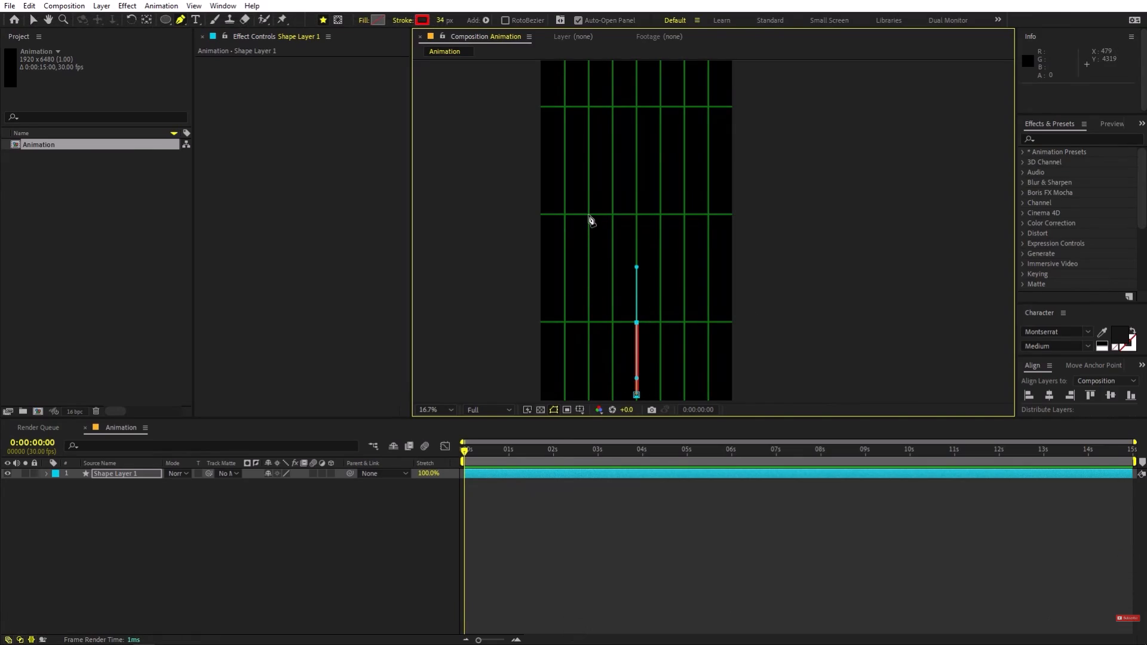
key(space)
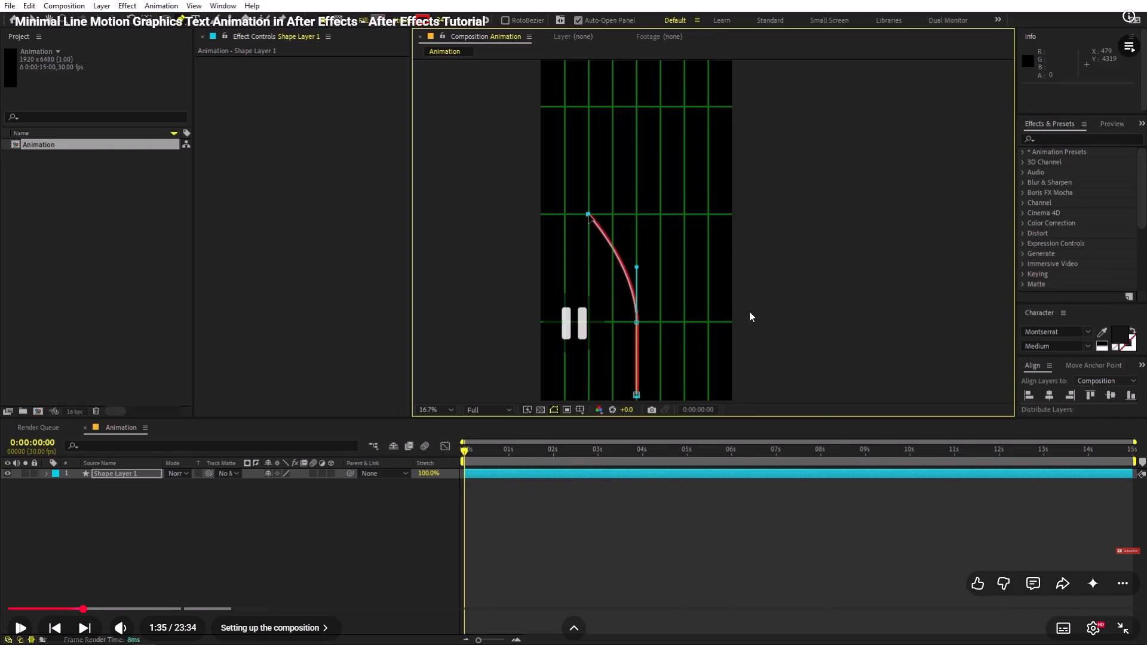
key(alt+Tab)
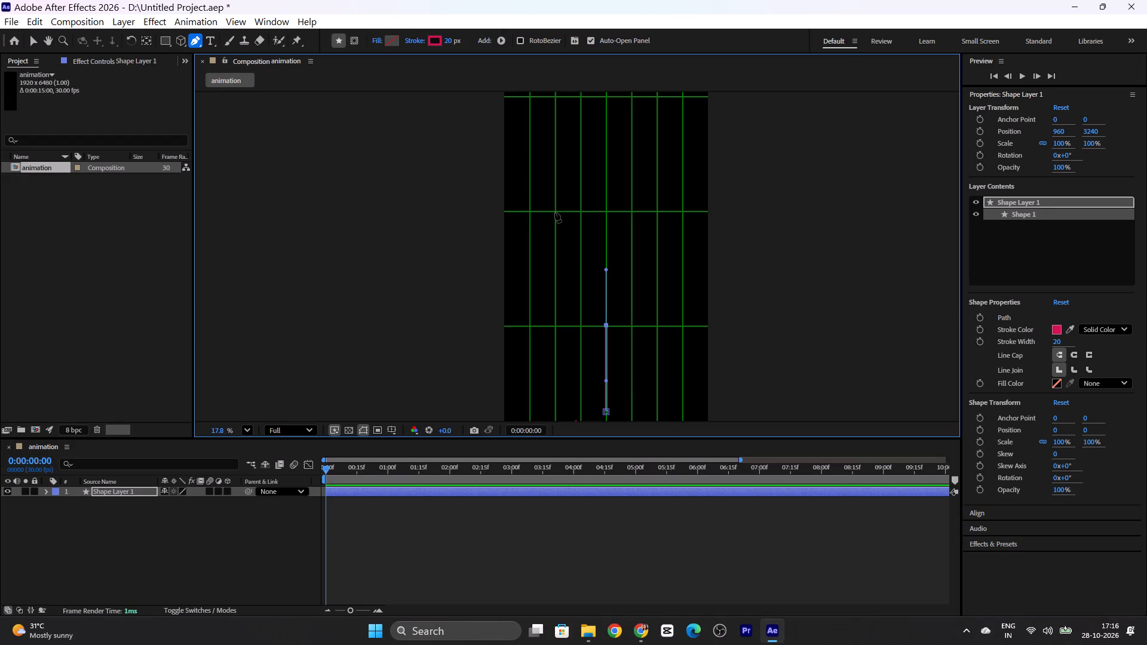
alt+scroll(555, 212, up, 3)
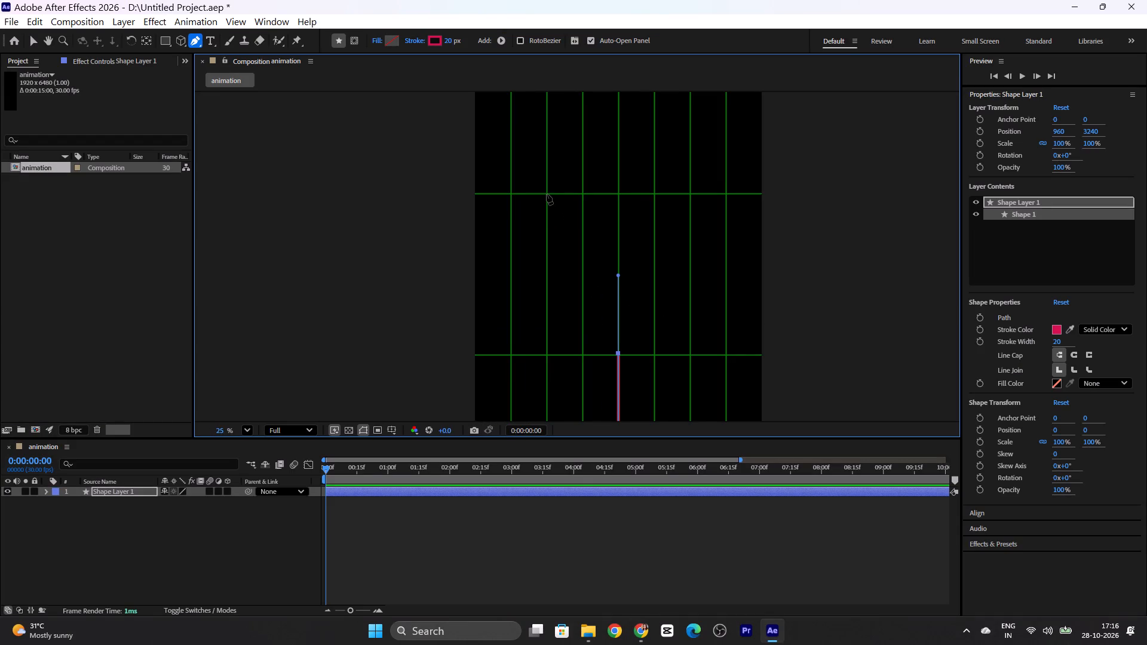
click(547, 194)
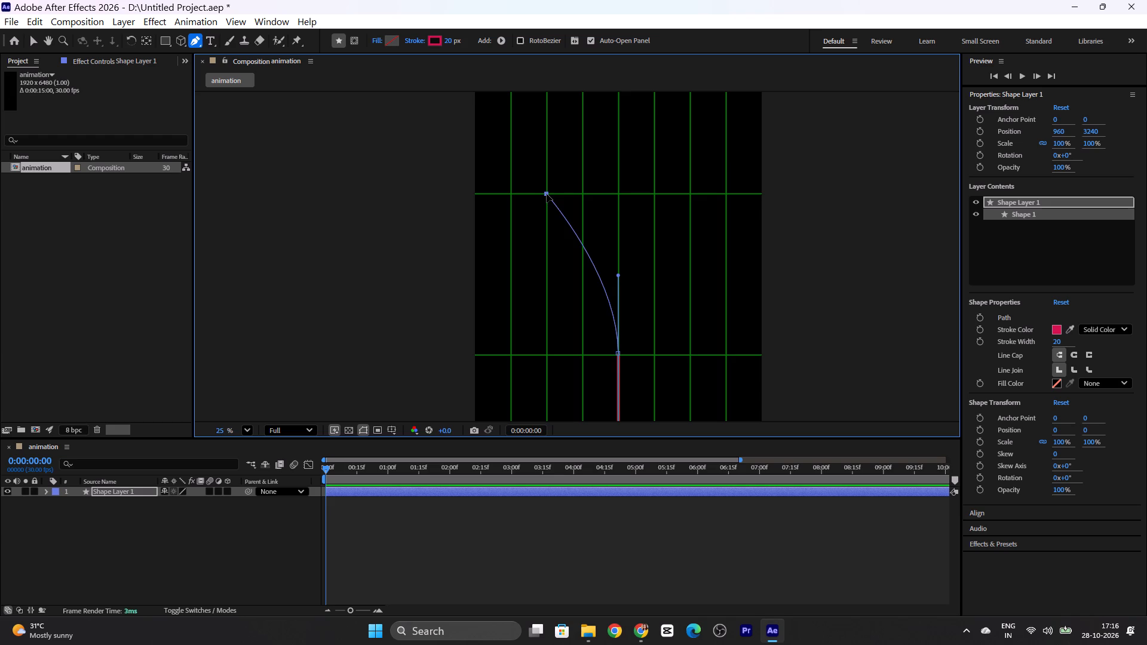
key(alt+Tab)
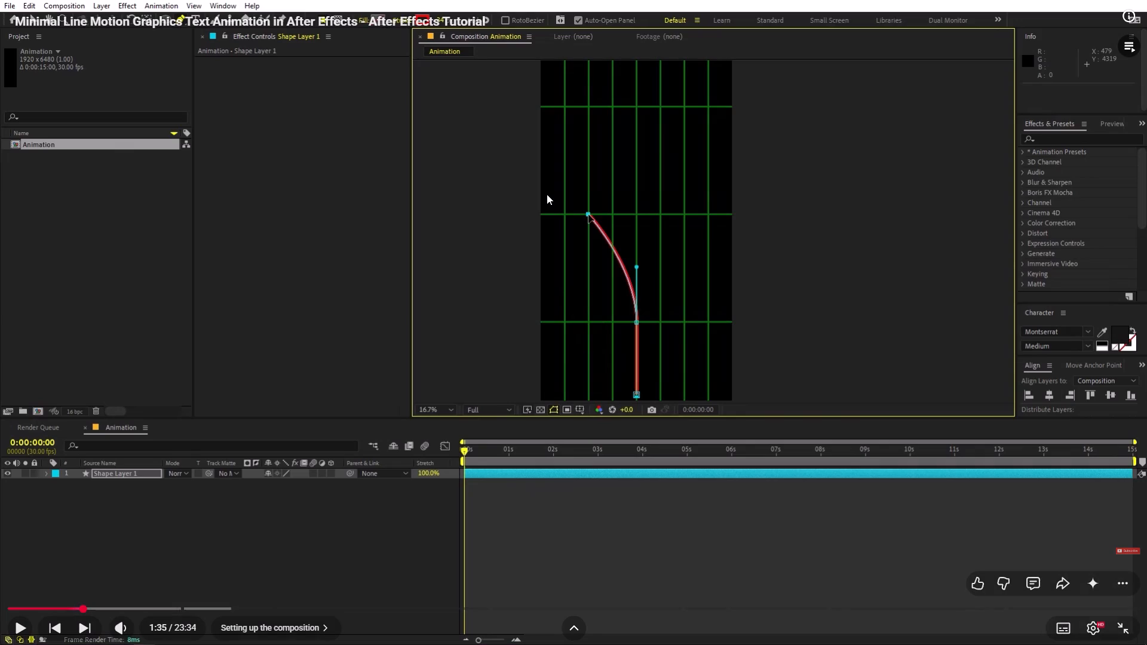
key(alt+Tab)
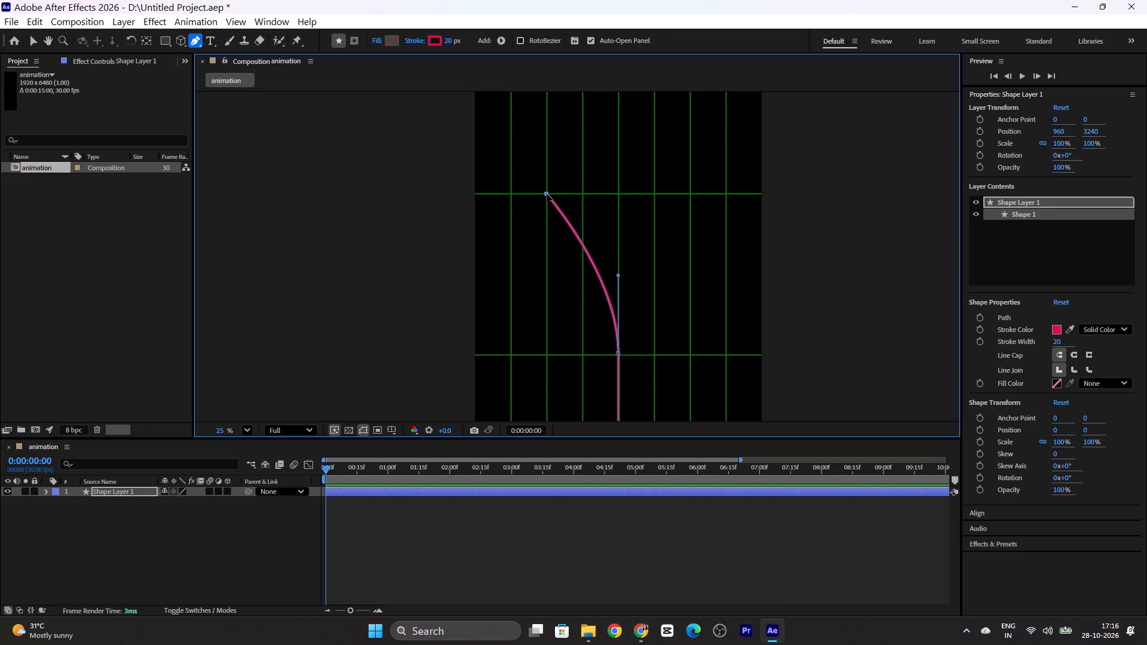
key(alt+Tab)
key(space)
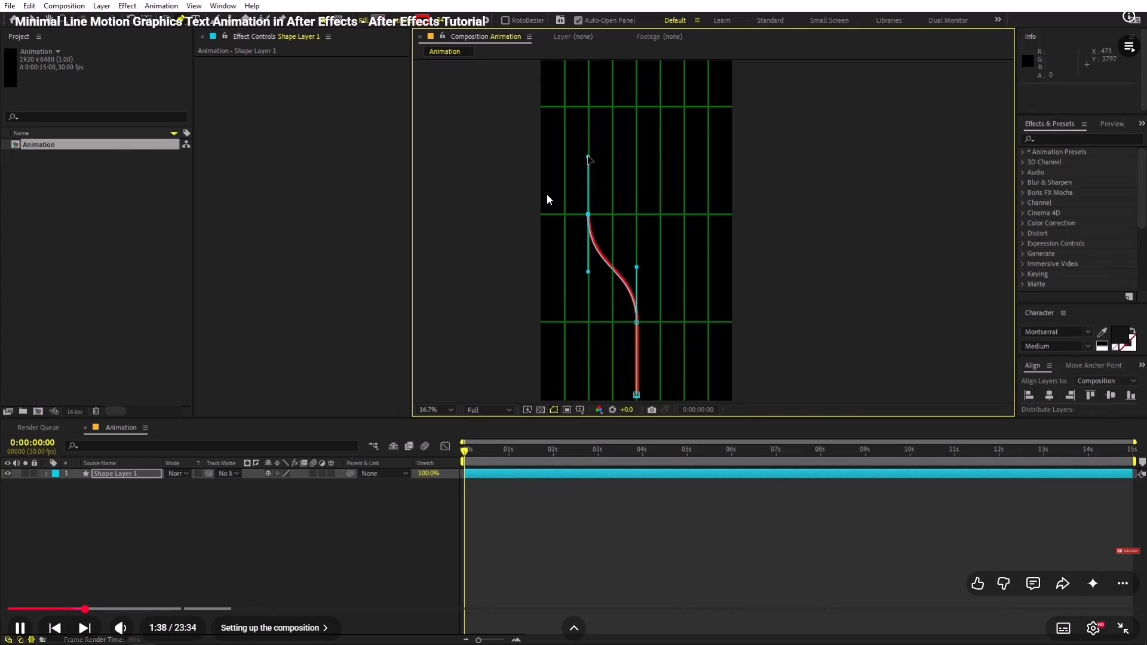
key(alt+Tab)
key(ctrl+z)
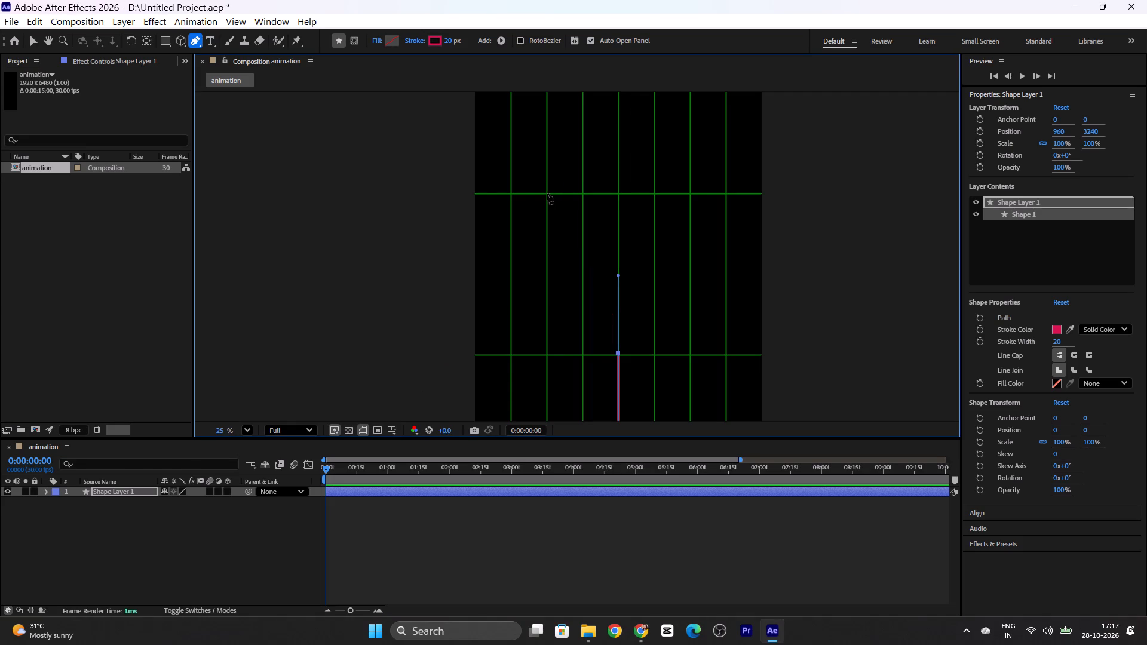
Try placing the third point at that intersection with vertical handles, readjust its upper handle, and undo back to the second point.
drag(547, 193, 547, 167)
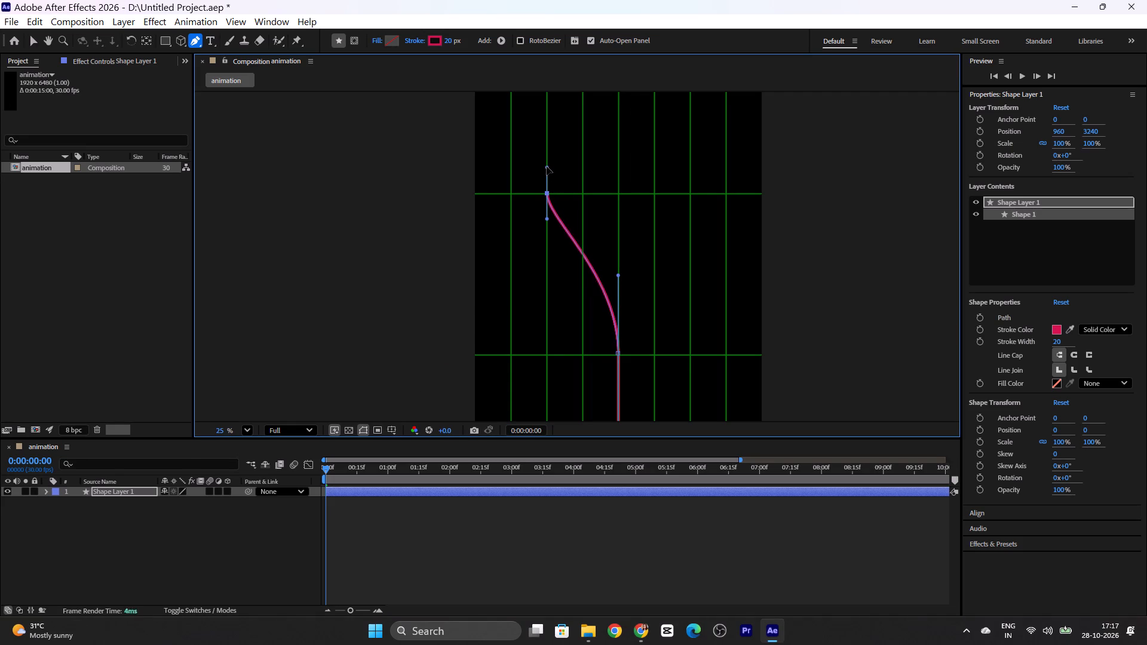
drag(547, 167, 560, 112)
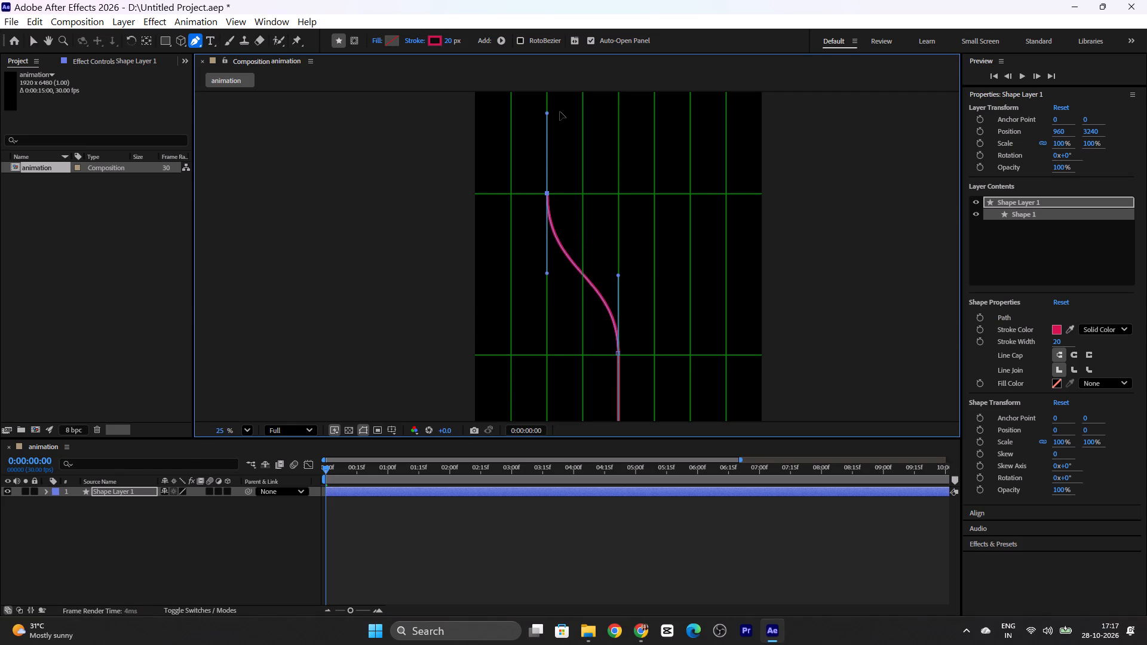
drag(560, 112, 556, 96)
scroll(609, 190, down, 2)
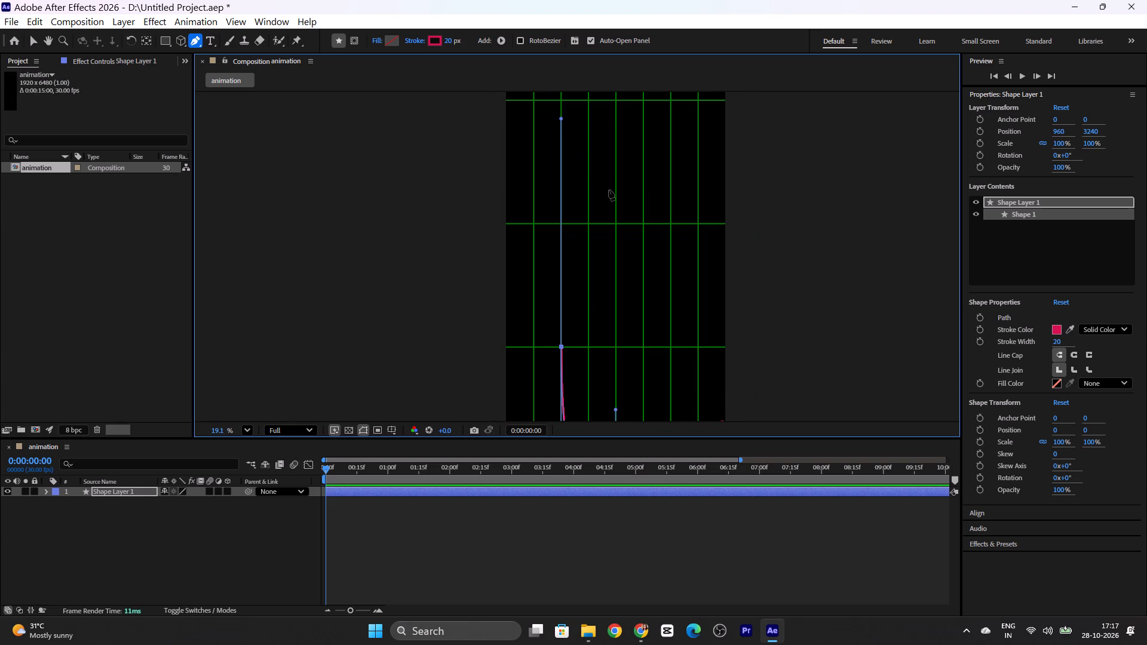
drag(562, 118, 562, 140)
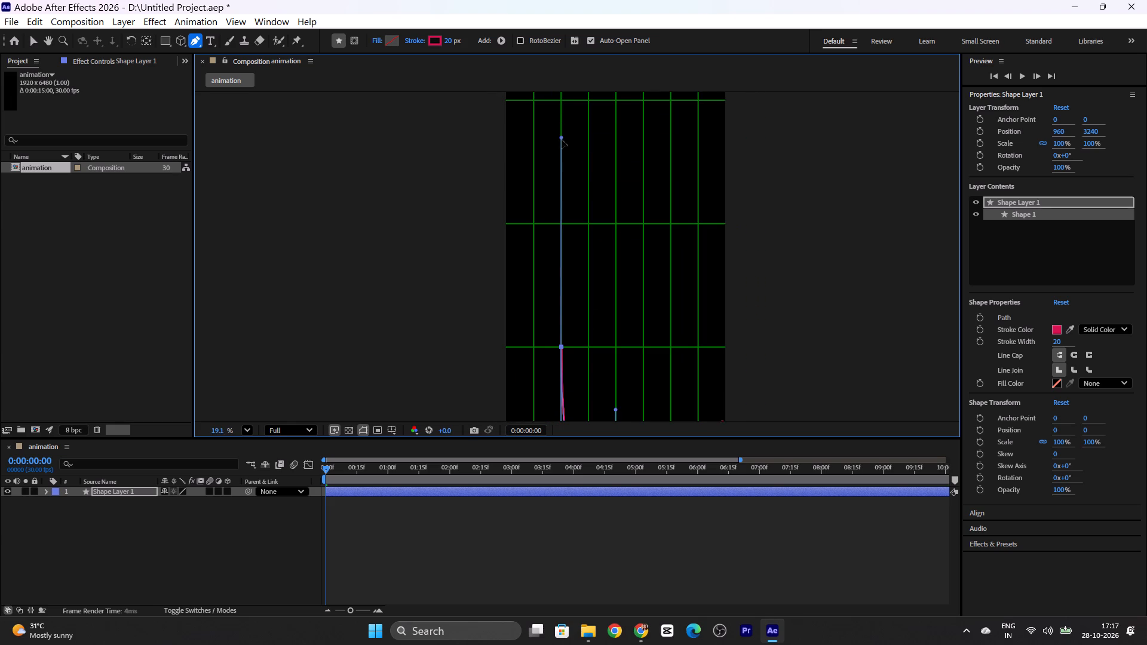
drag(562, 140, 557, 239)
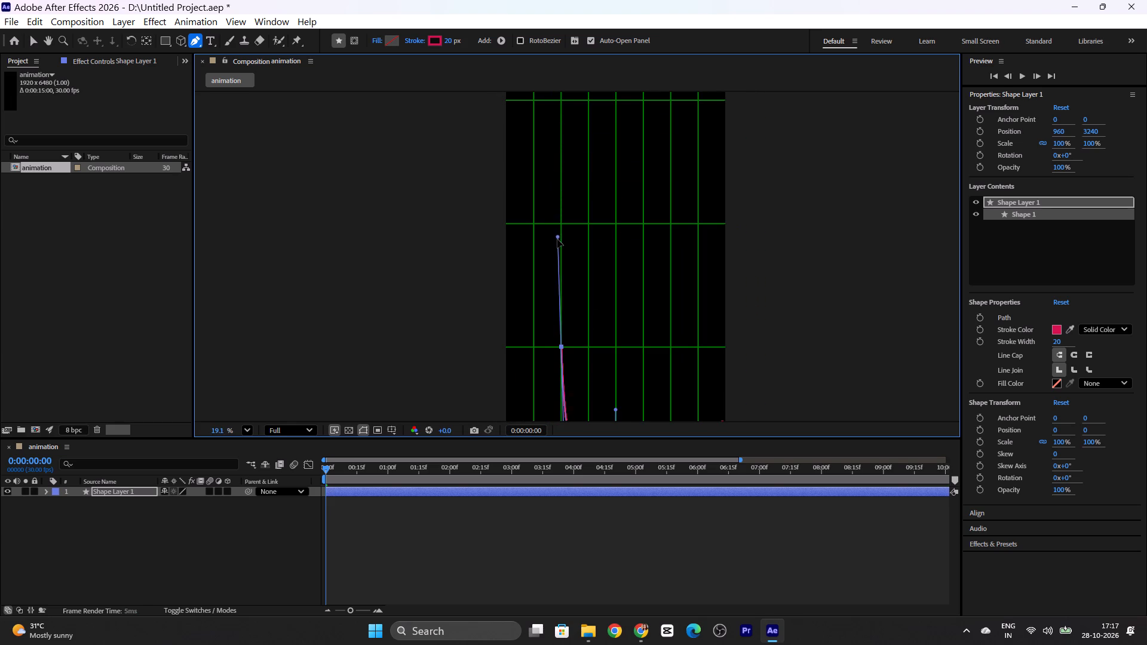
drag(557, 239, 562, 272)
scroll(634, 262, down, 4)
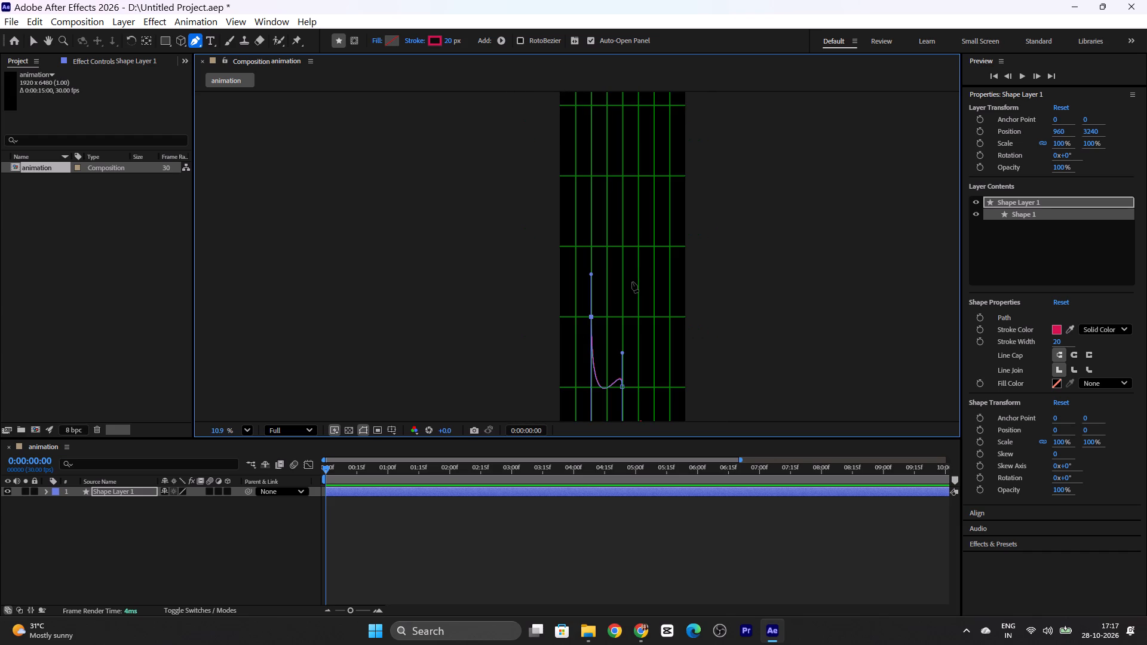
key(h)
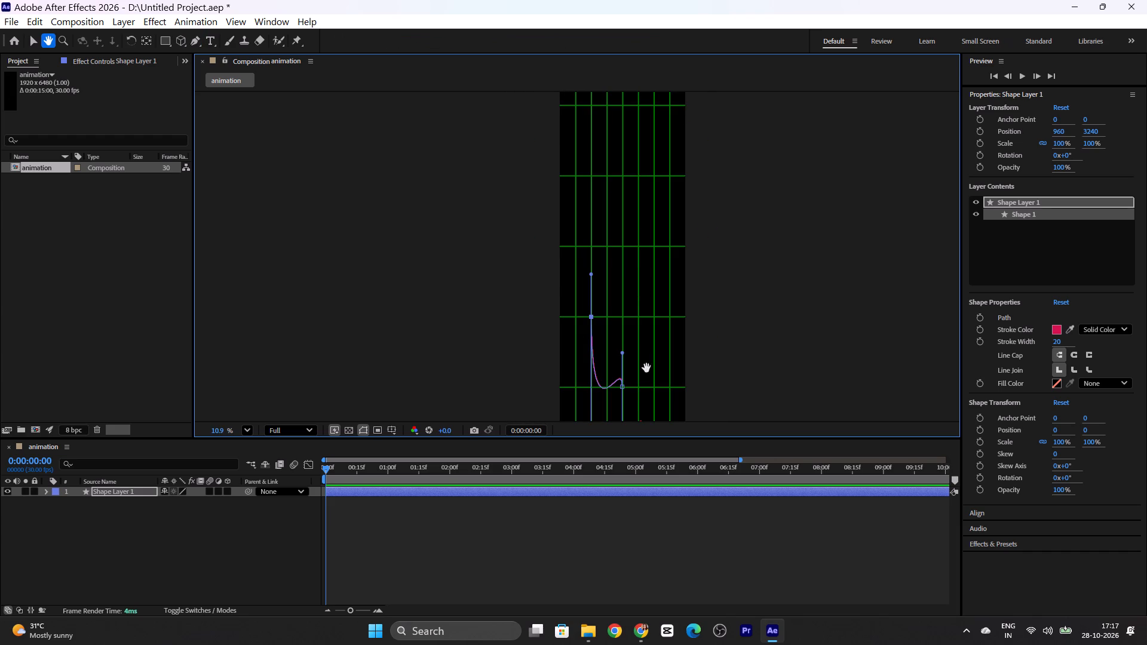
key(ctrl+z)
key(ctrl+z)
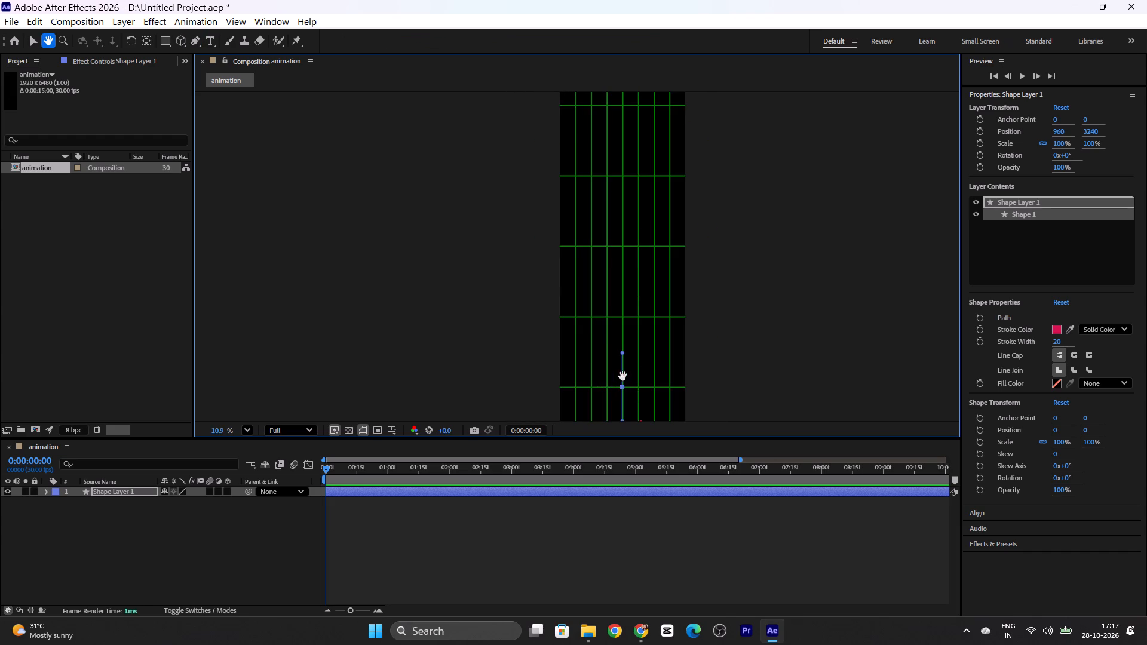
Add the third path point two columns left and one row above the second, with vertical handles about half a grid row long.
ctrl+scroll(647, 328, up, 4)
drag(660, 345, 648, 229)
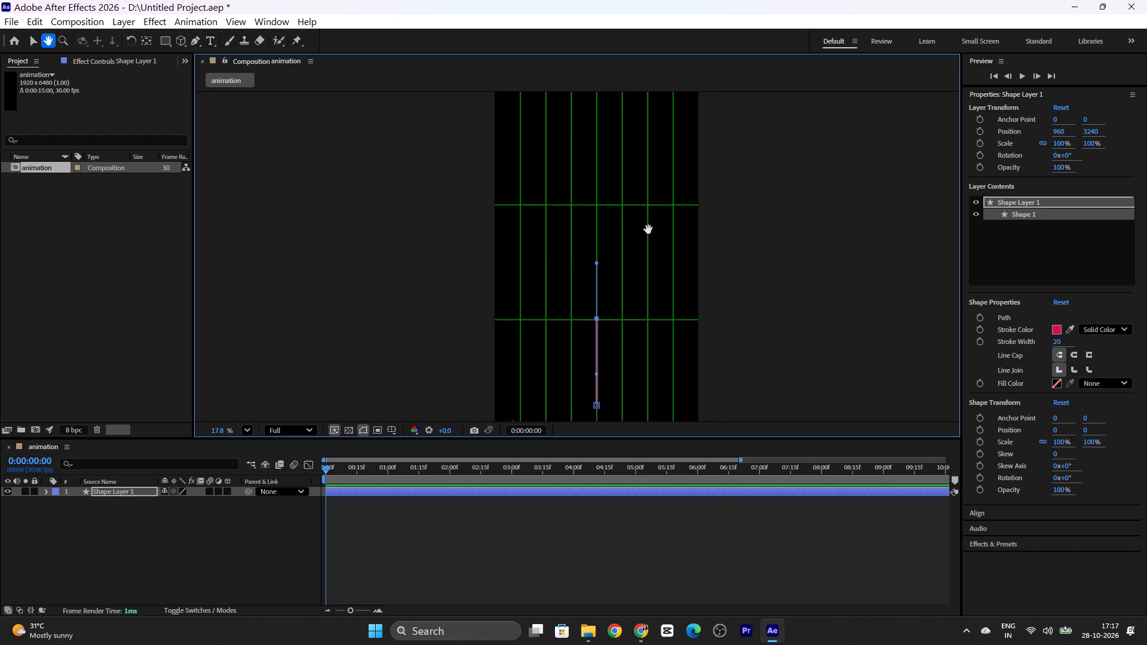
drag(648, 229, 648, 223)
ctrl+scroll(573, 328, up, 1)
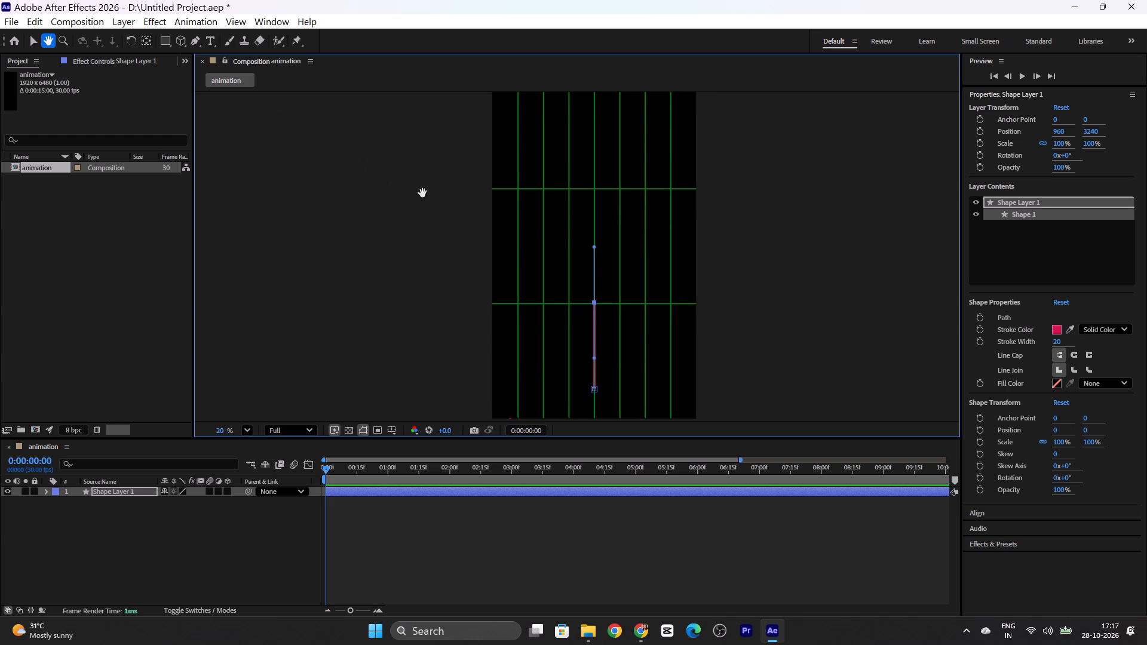
key(g)
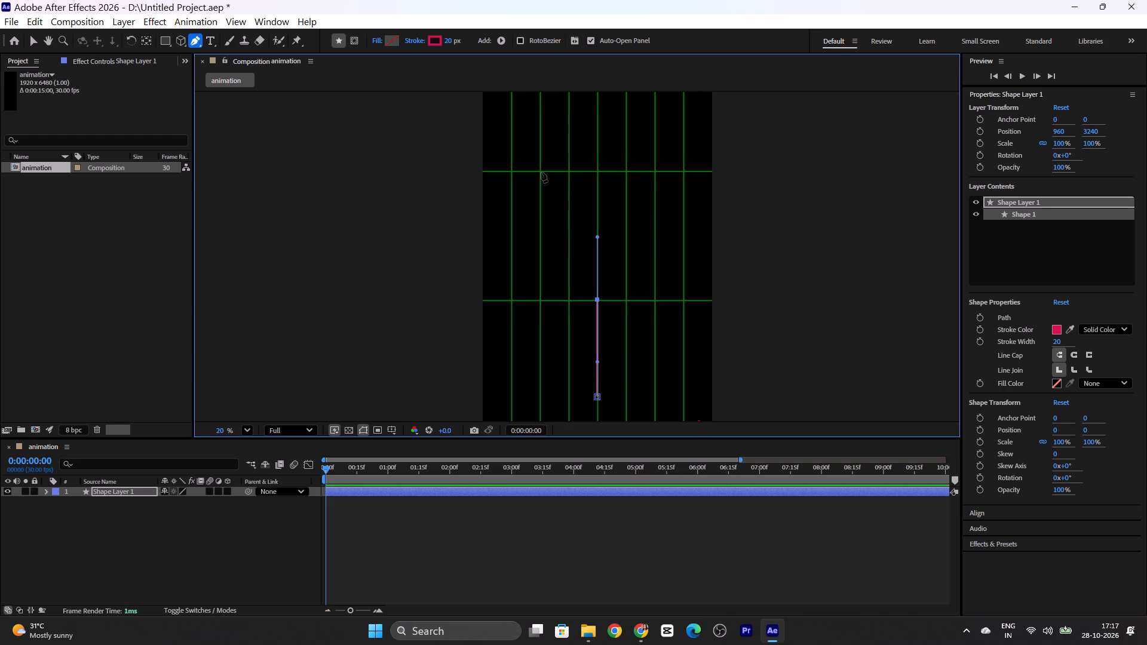
drag(540, 171, 541, 127)
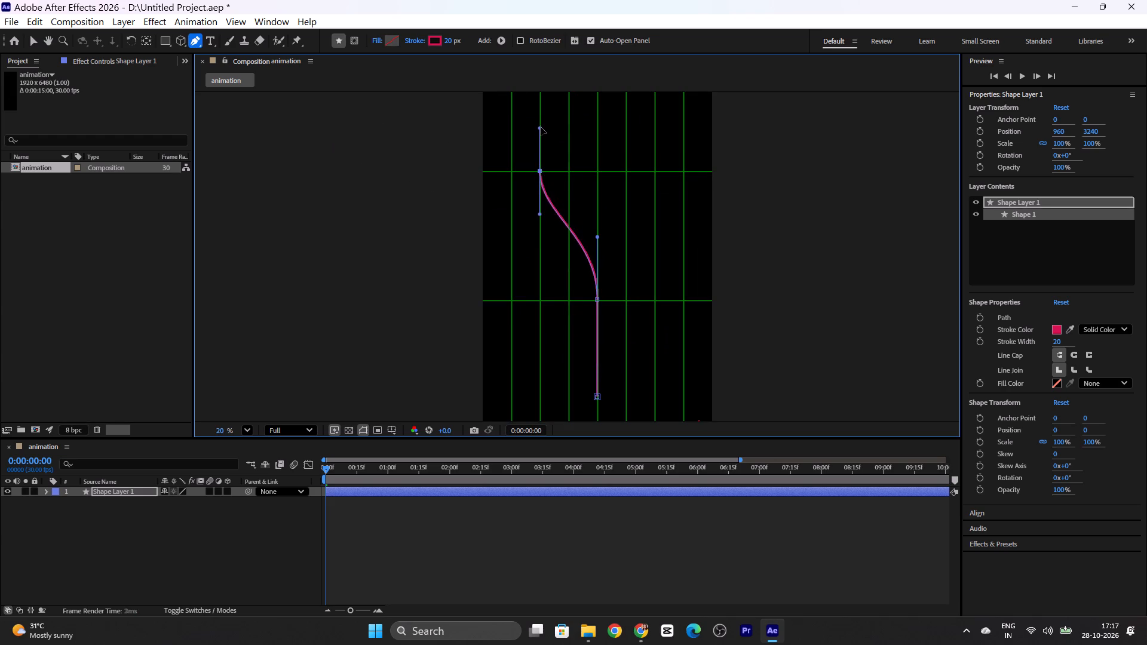
drag(541, 127, 542, 113)
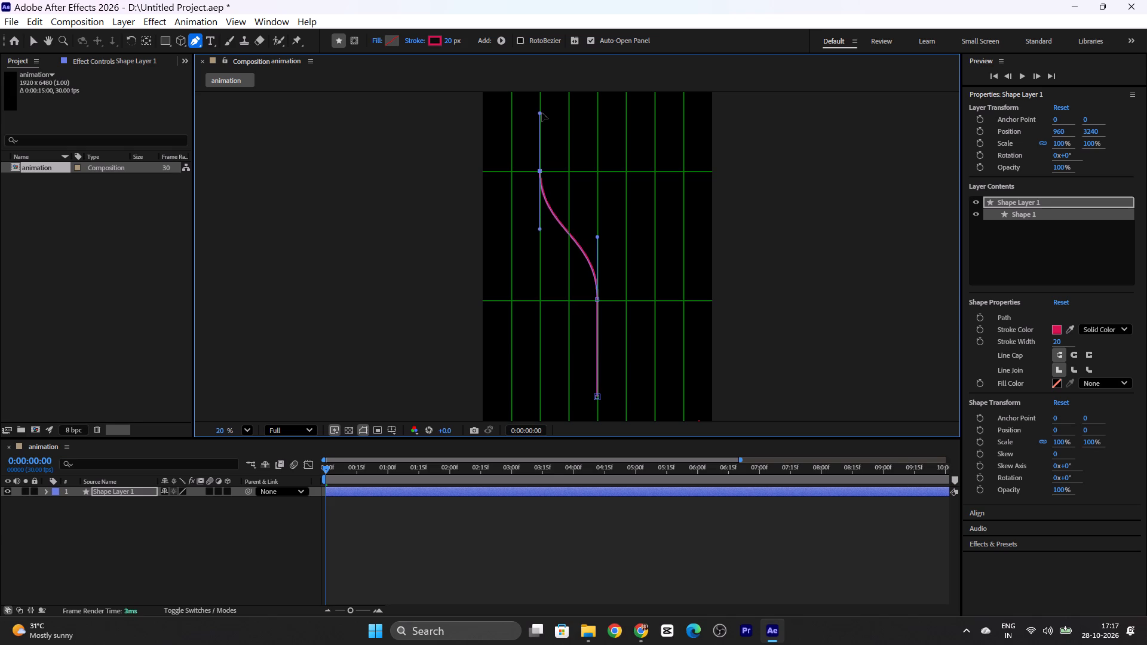
drag(542, 113, 542, 106)
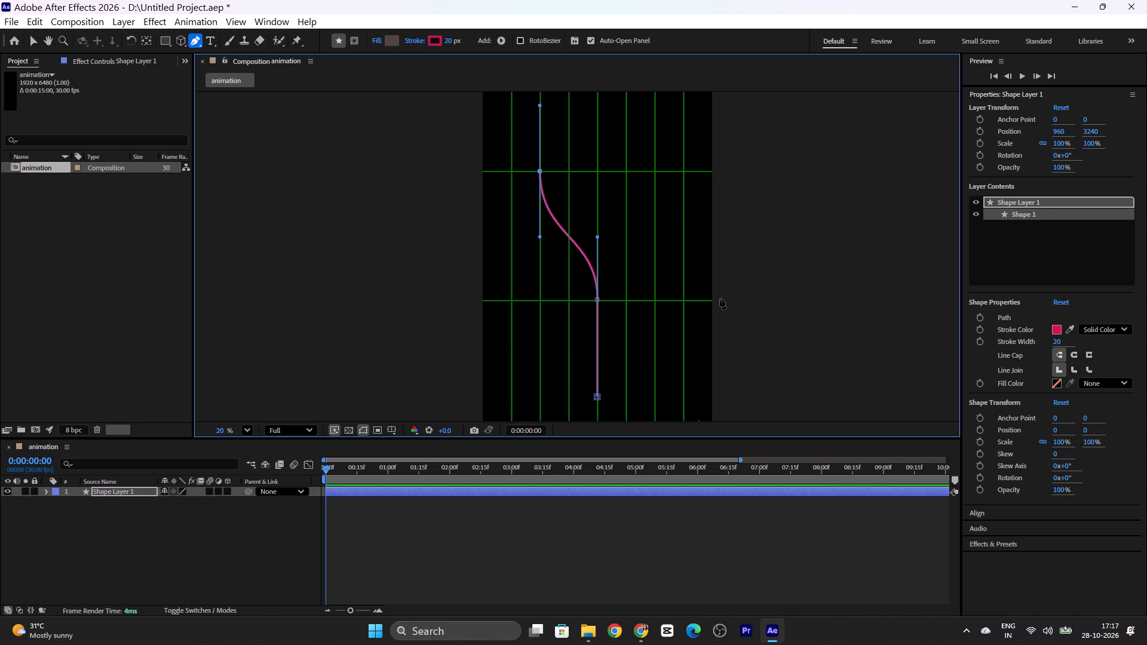
Switch to the tutorial in Chrome, rewind to the third point's handle adjustment, watch it, and pause the video.
key(alt+Tab)
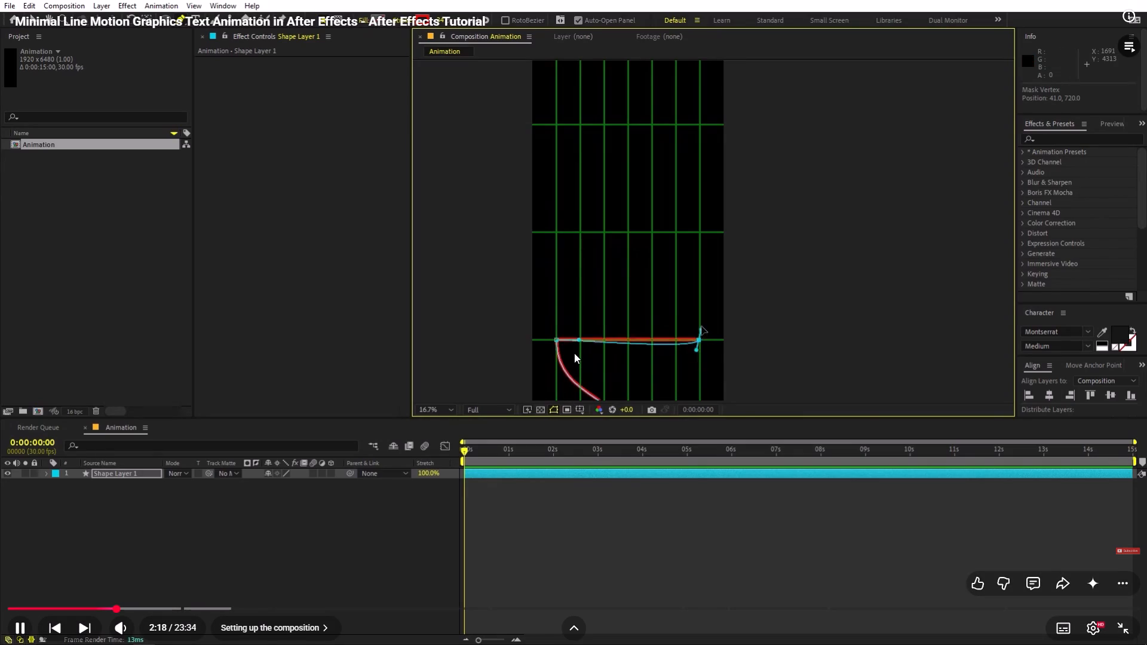
key(Left)
key(Left)
key(Left)
key(Left)
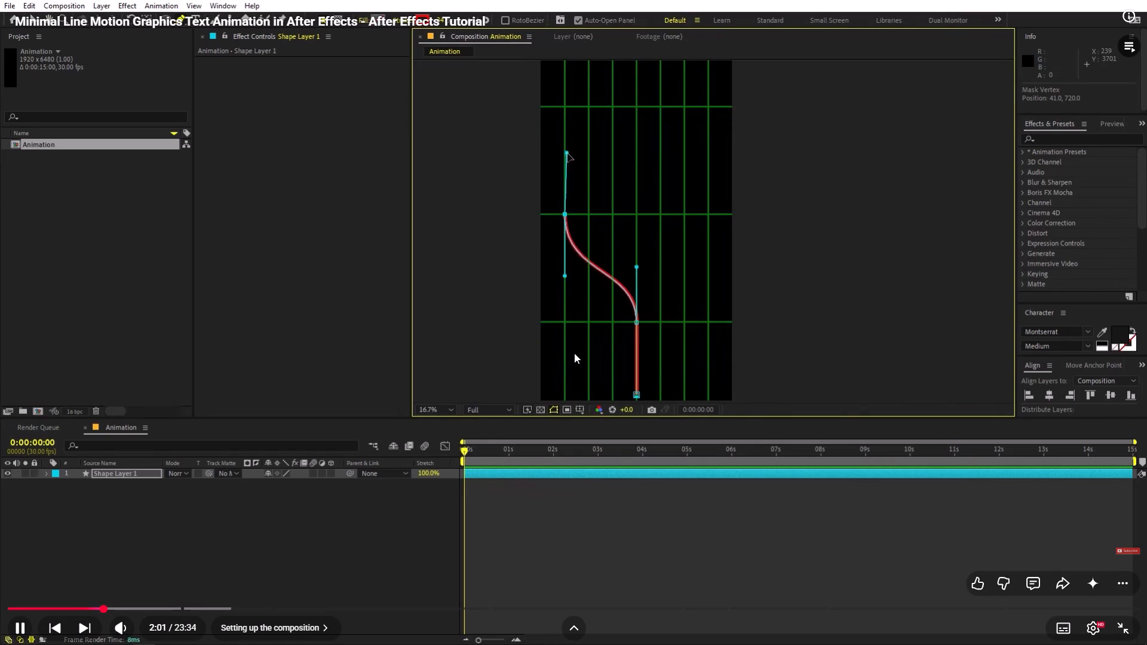
key(Left)
key(Left)
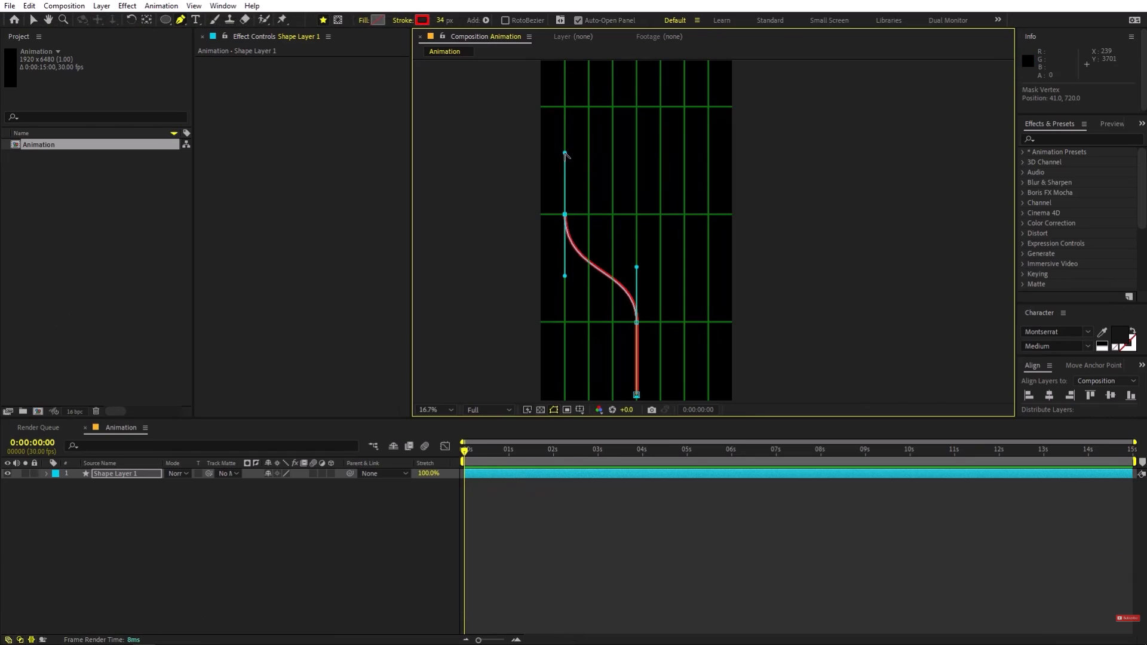
key(alt+Tab)
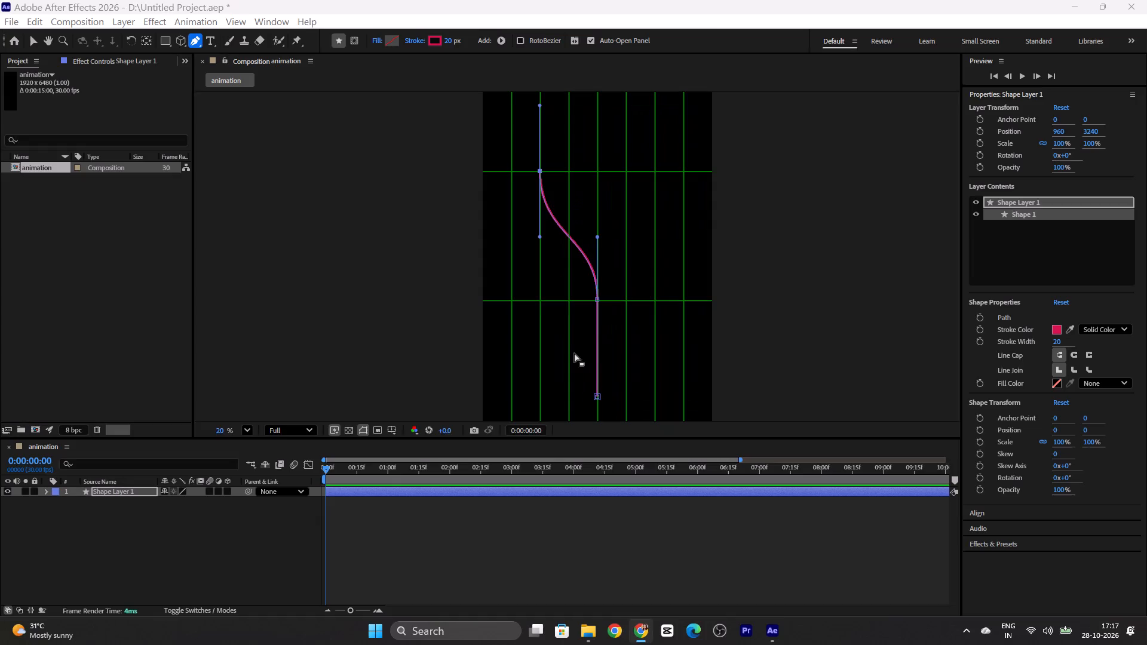
key(alt+Tab)
key(space)
key(alt+Tab)
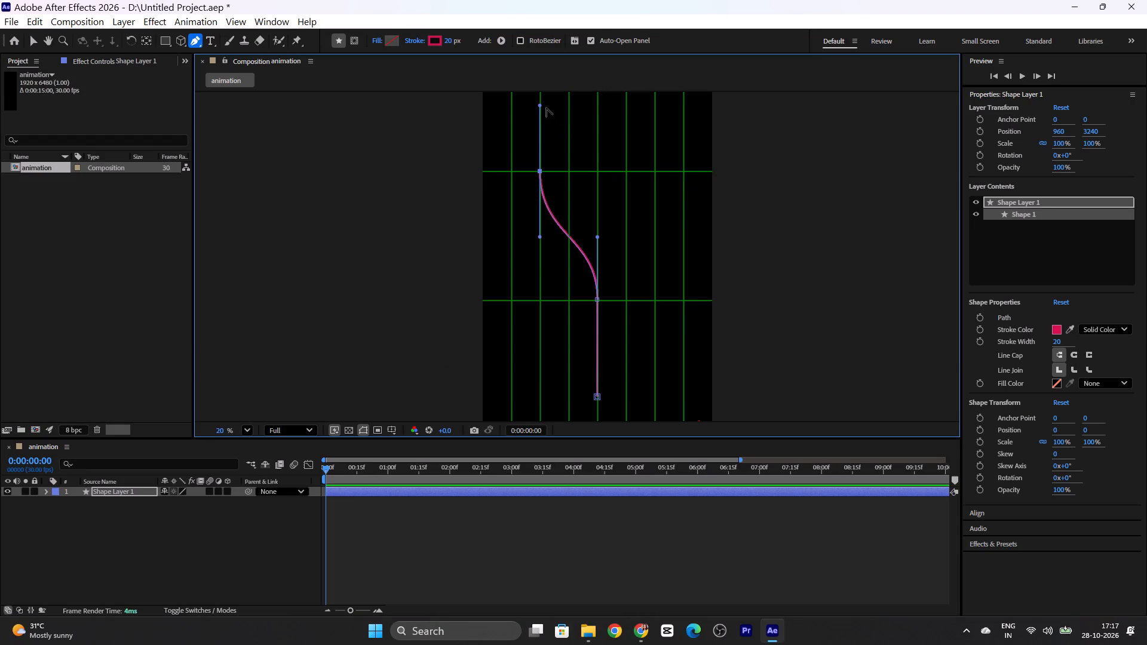
Break the third point's upper handle from its lower one and point it horizontally right, one grid column long.
alt+drag(541, 105, 576, 155)
alt+drag(576, 155, 569, 172)
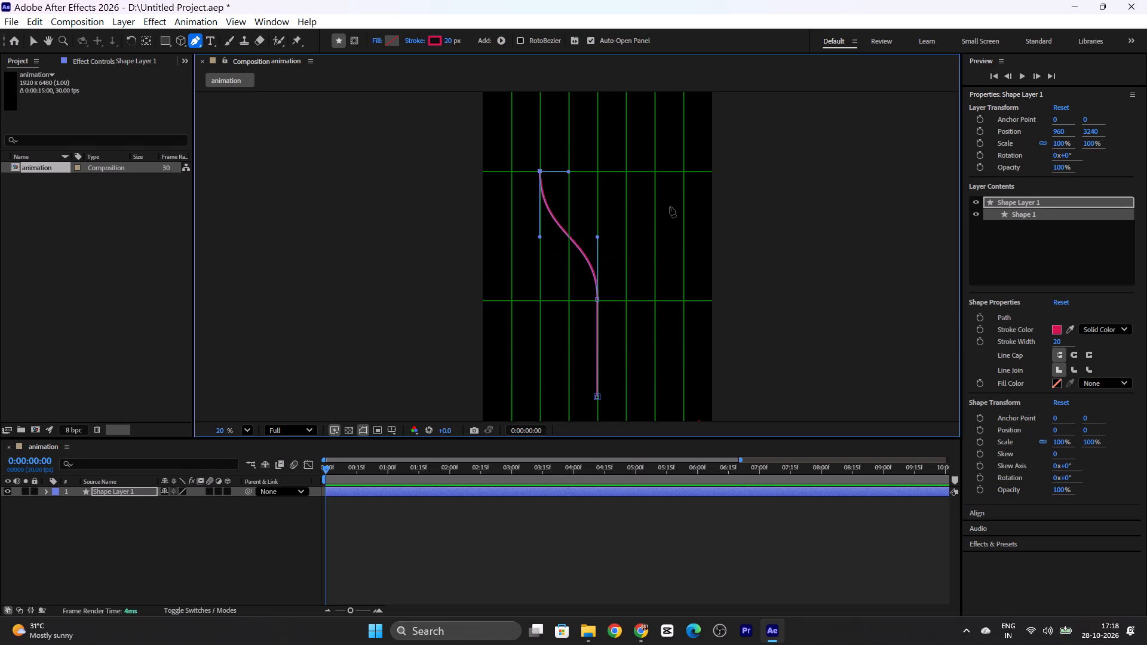
Save the project.
key(ctrl+s)
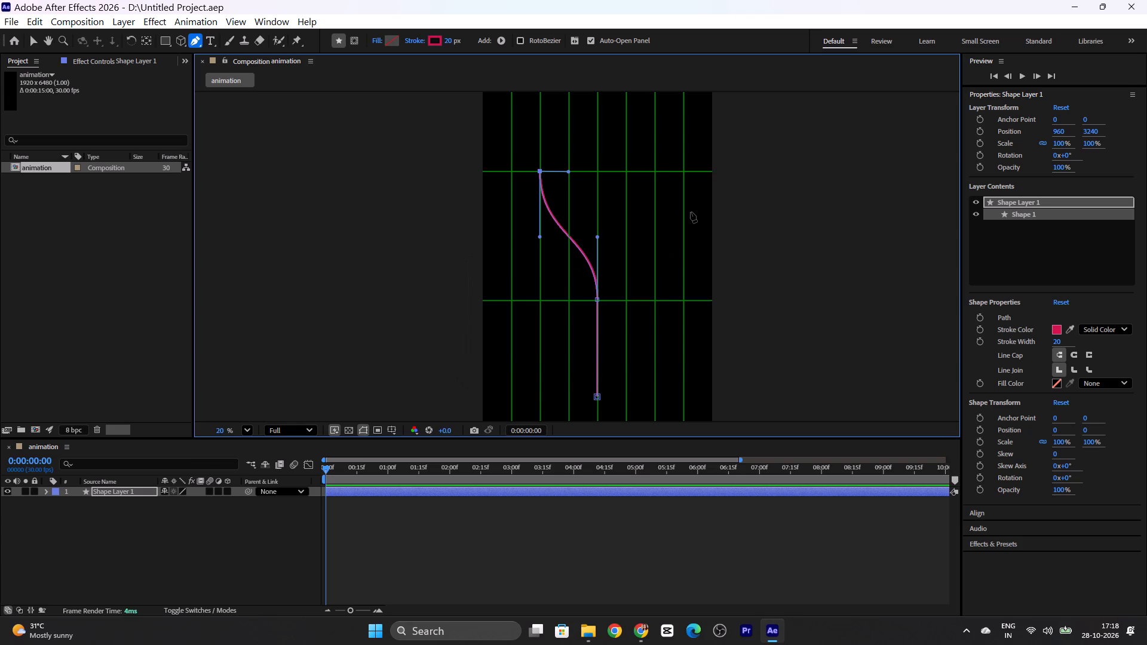
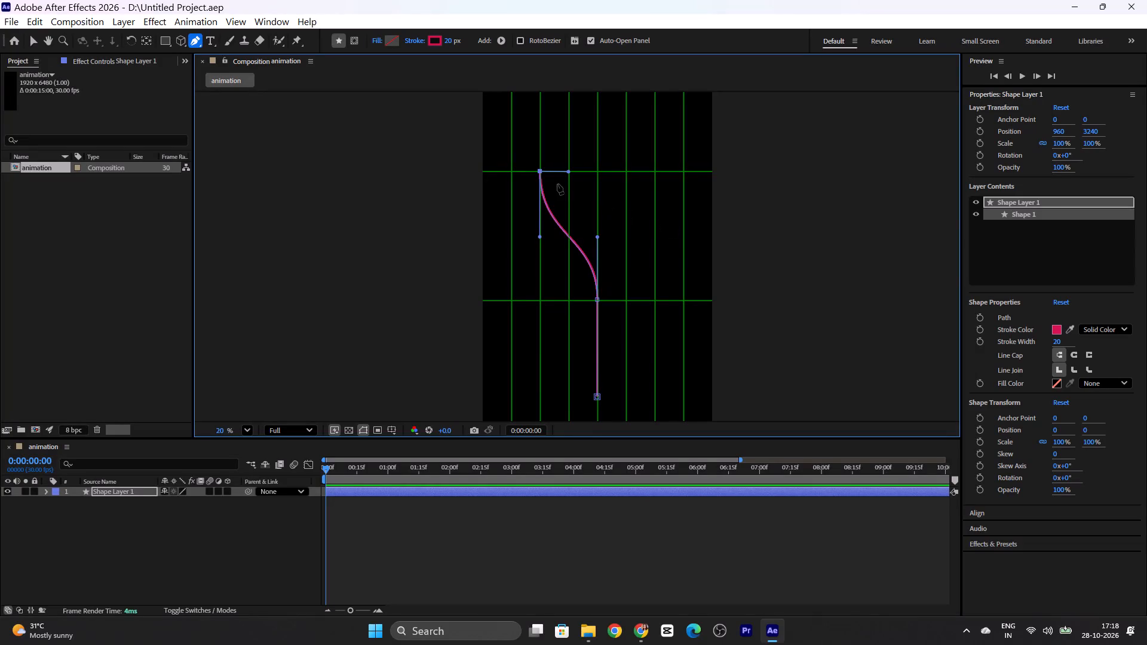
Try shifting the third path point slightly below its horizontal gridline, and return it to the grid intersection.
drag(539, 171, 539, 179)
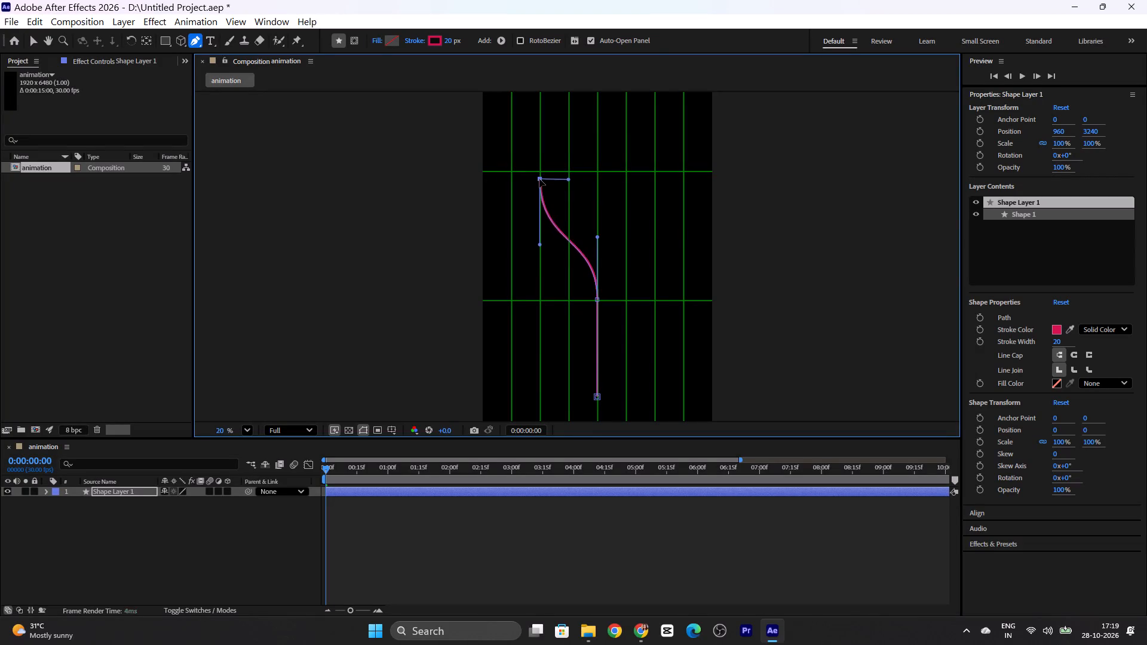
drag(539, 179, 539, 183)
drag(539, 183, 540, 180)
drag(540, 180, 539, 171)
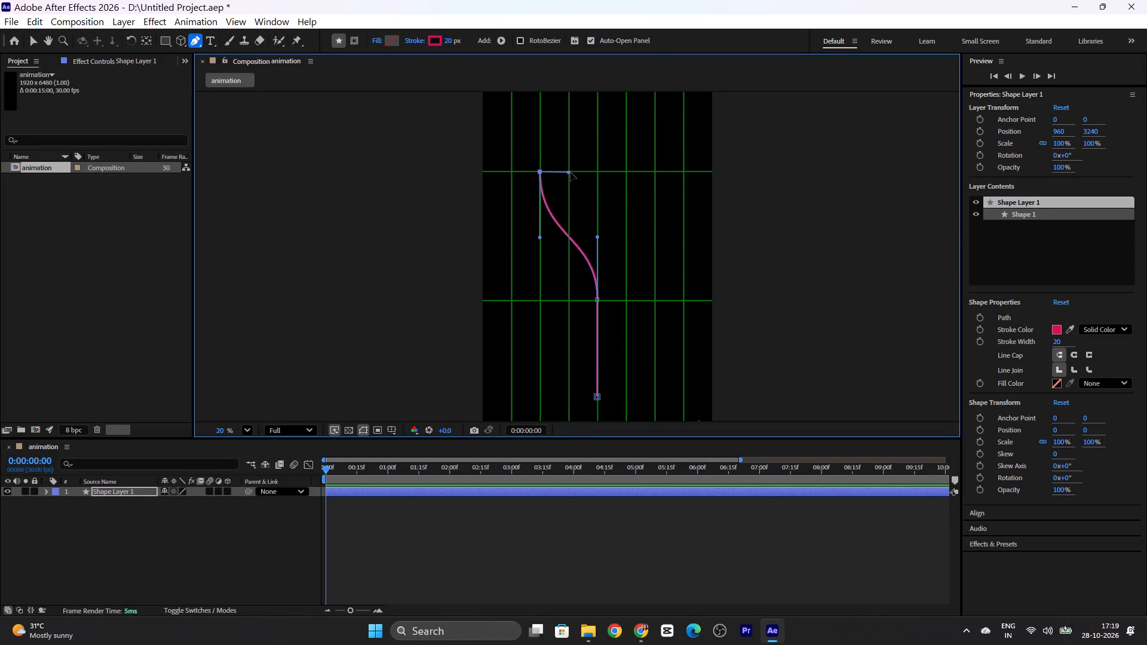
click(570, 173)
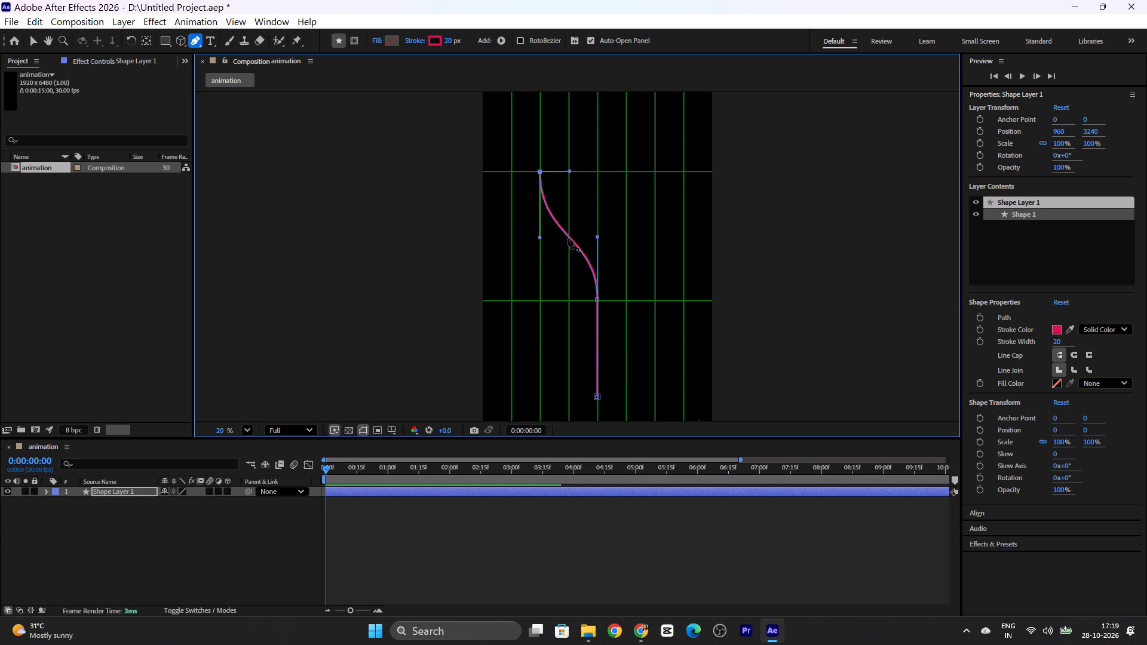
Lengthen the third point's lower handle to about 0.6 of a grid row, and save the project.
drag(542, 239, 541, 242)
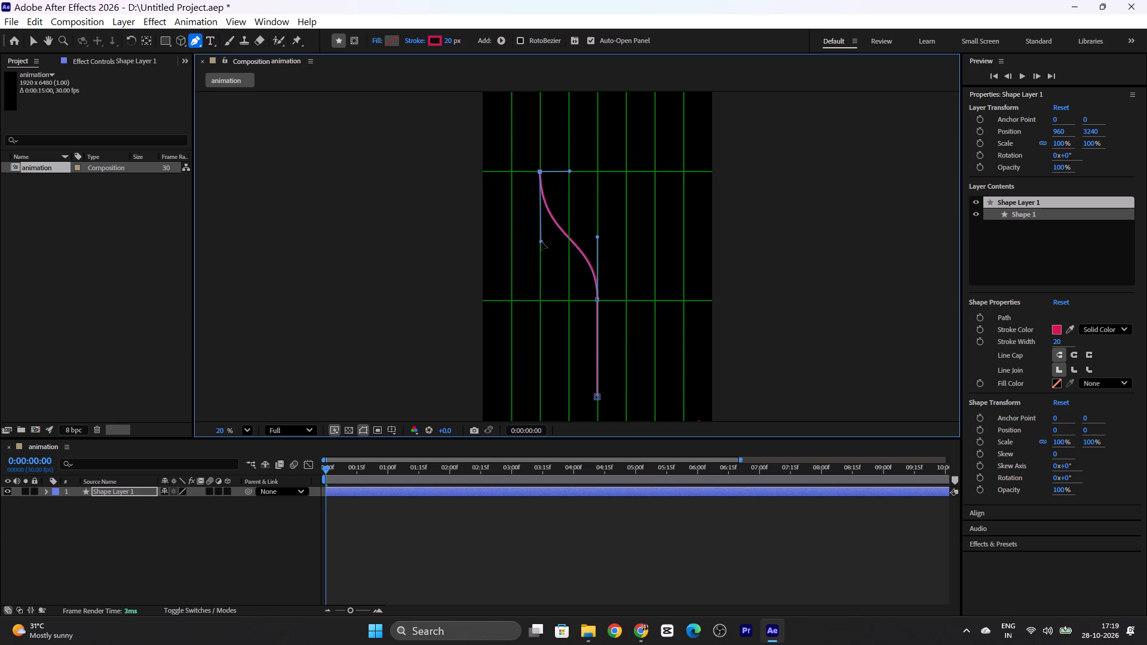
drag(541, 242, 541, 248)
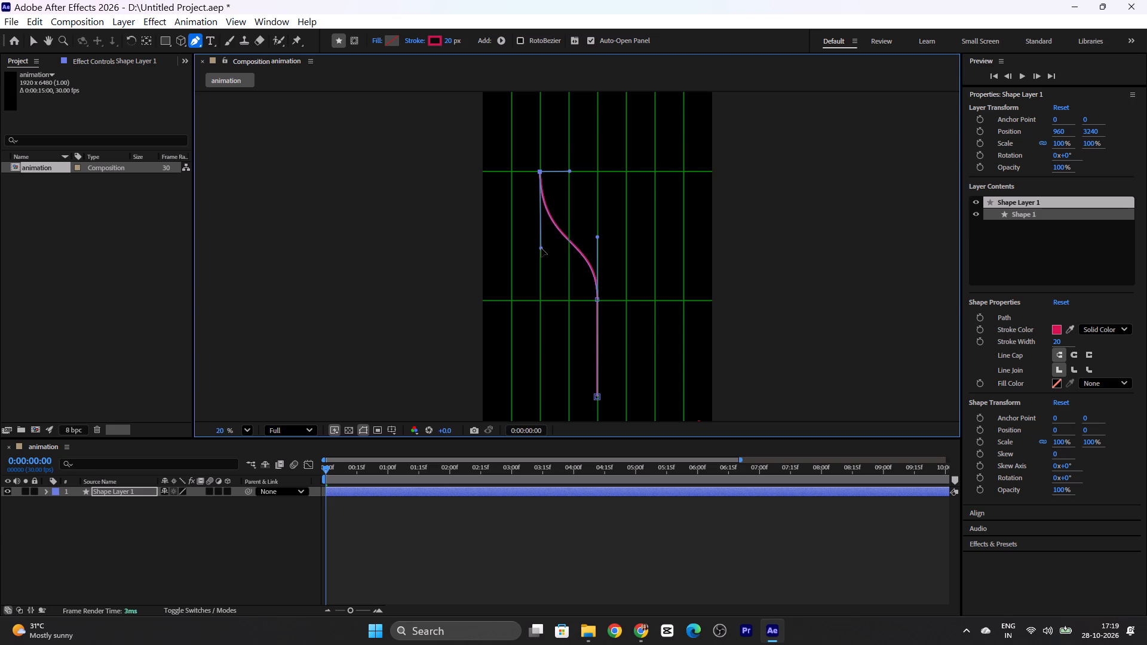
drag(541, 248, 541, 249)
key(ctrl+s)
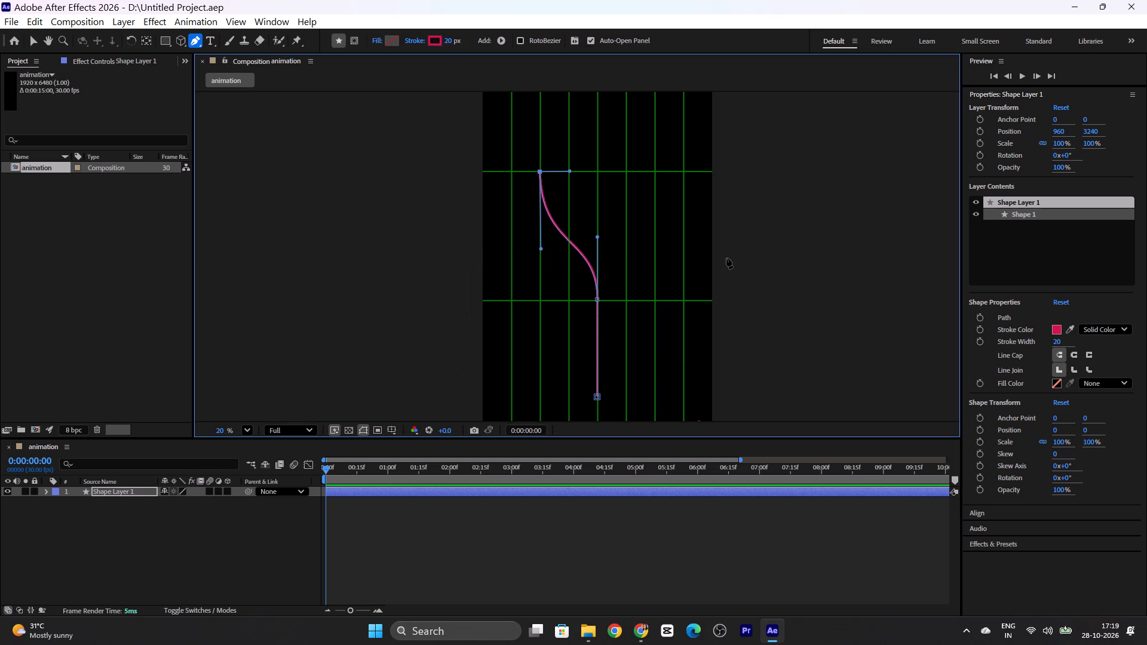
Compare with the tutorial in Chrome and move the third path point one column left, onto the grid's first vertical line.
key(alt+Tab)
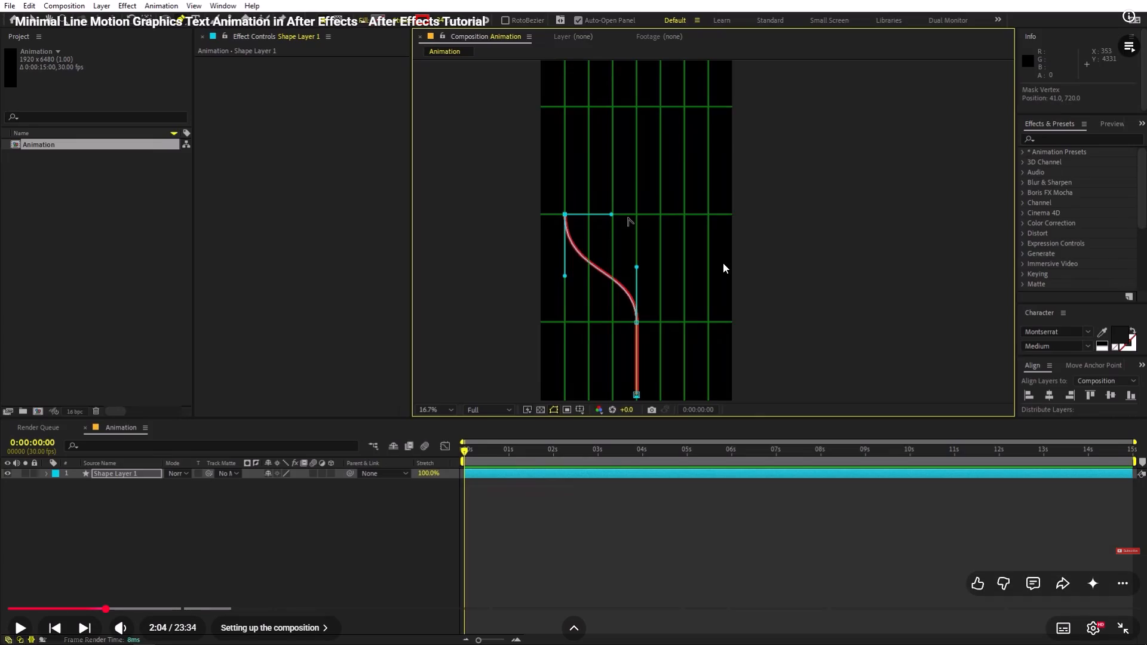
key(alt+Tab)
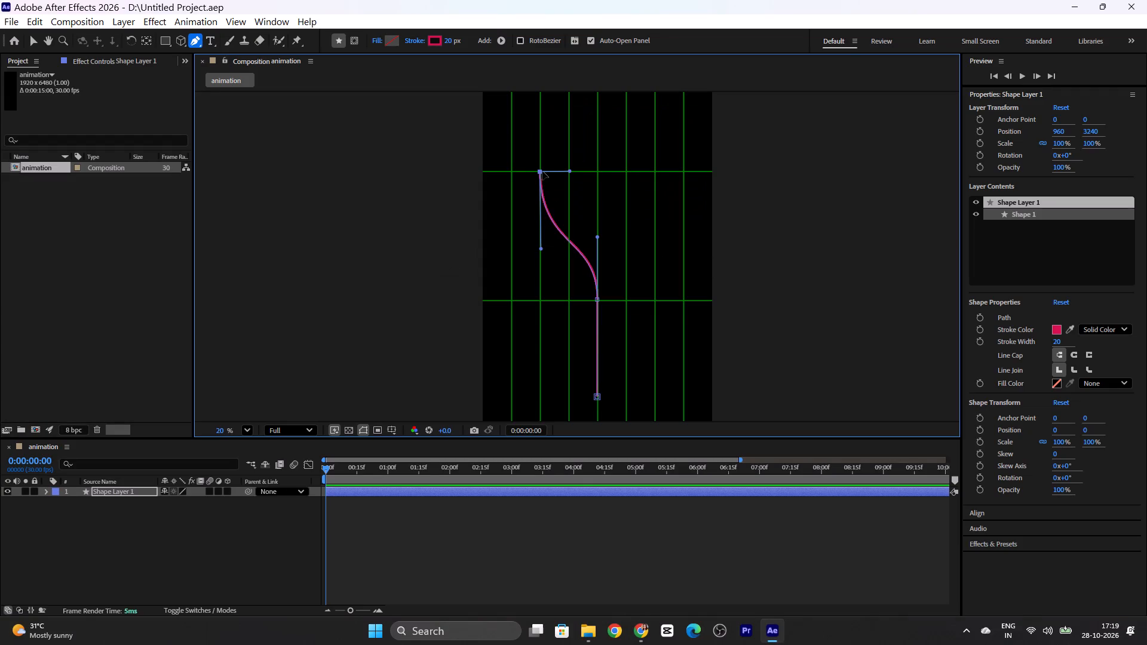
drag(541, 171, 511, 170)
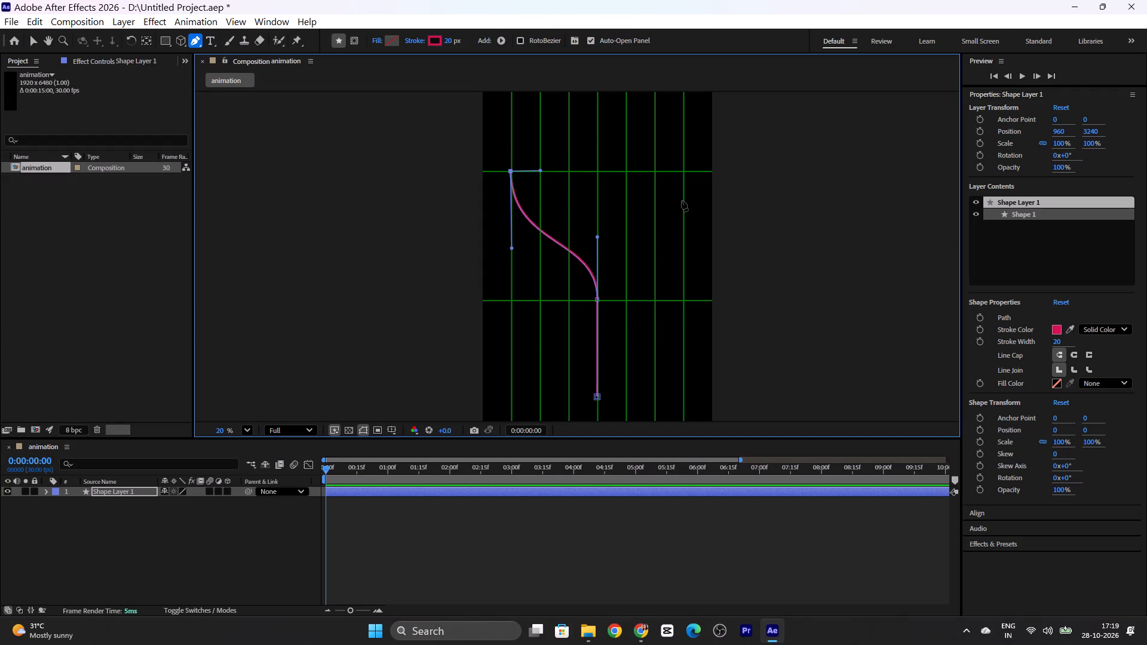
click(541, 171)
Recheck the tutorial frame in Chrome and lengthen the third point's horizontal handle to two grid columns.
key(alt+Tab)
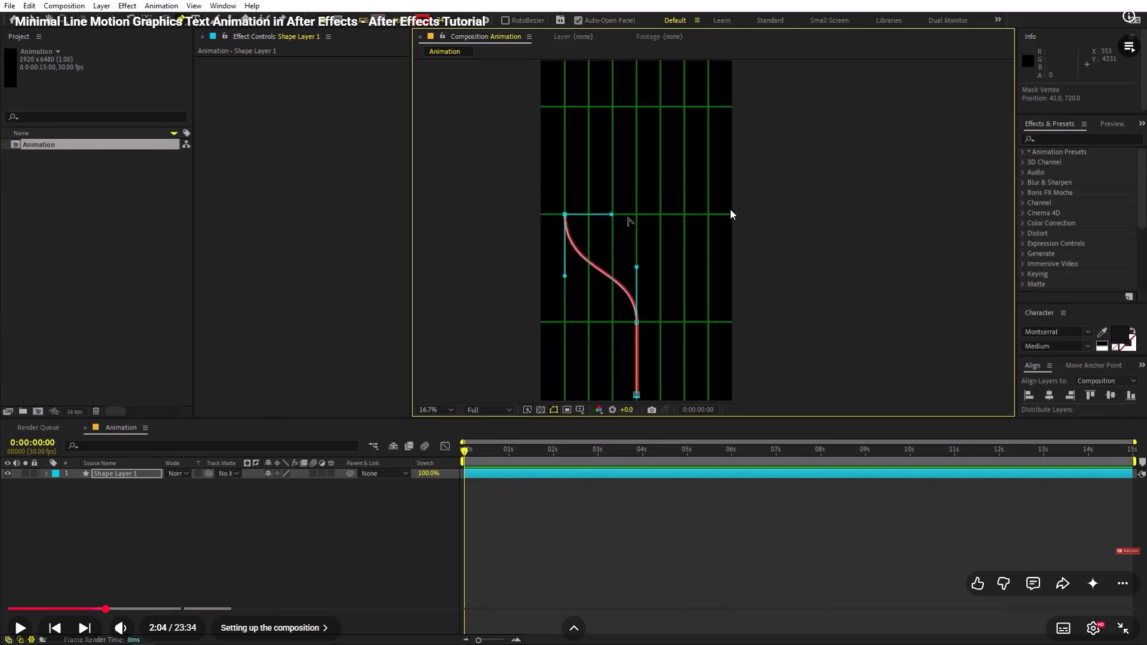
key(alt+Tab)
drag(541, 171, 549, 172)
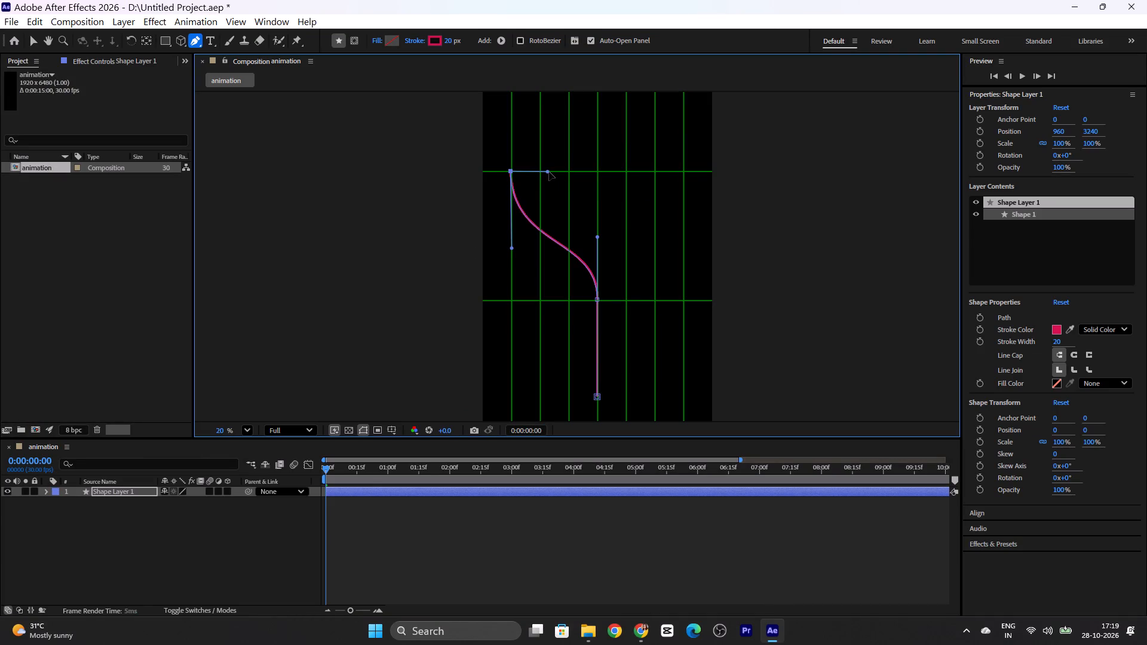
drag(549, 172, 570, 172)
Play the tutorial's handle adjustment in Chrome and shorten the third point's horizontal handle to one grid column.
key(alt+Tab)
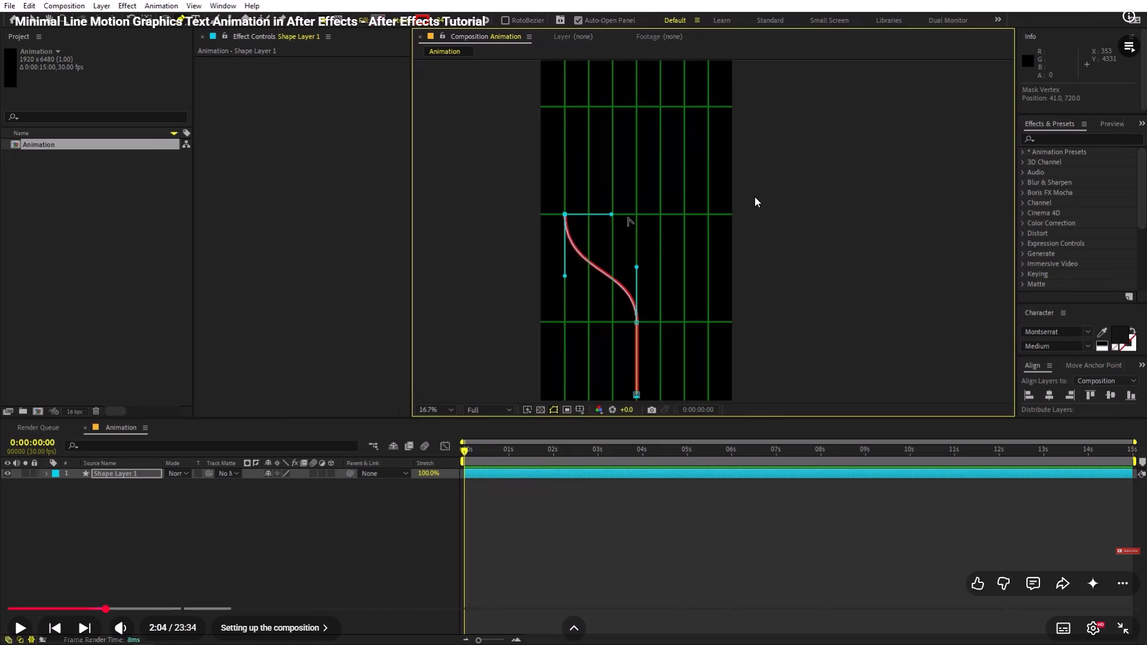
key(space)
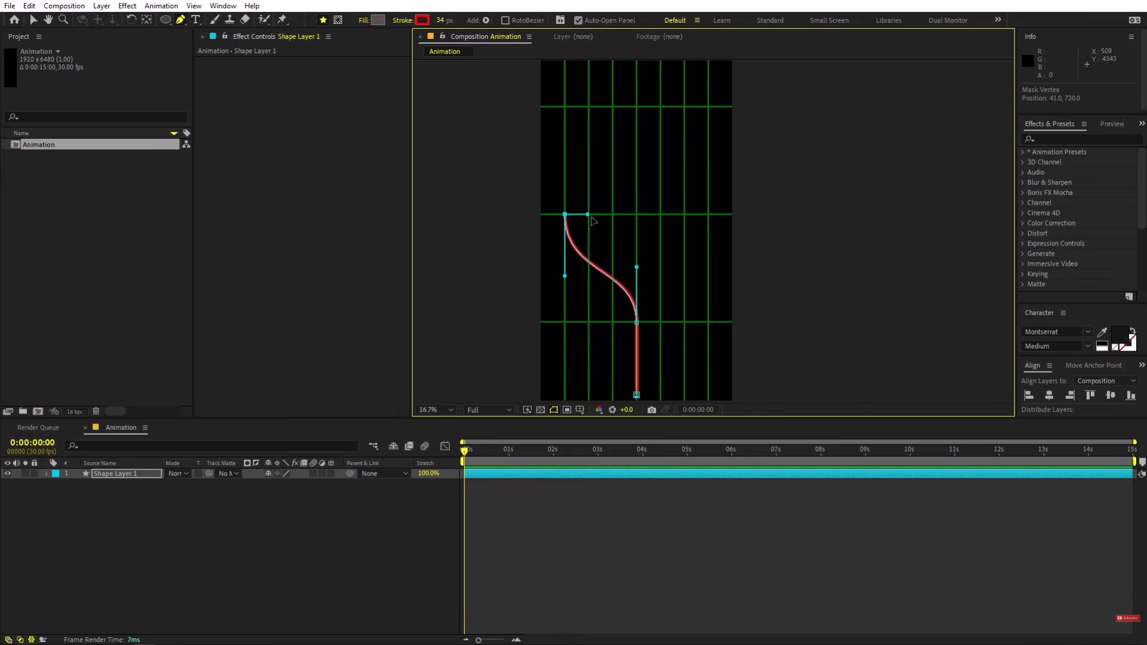
key(space)
key(alt+Tab)
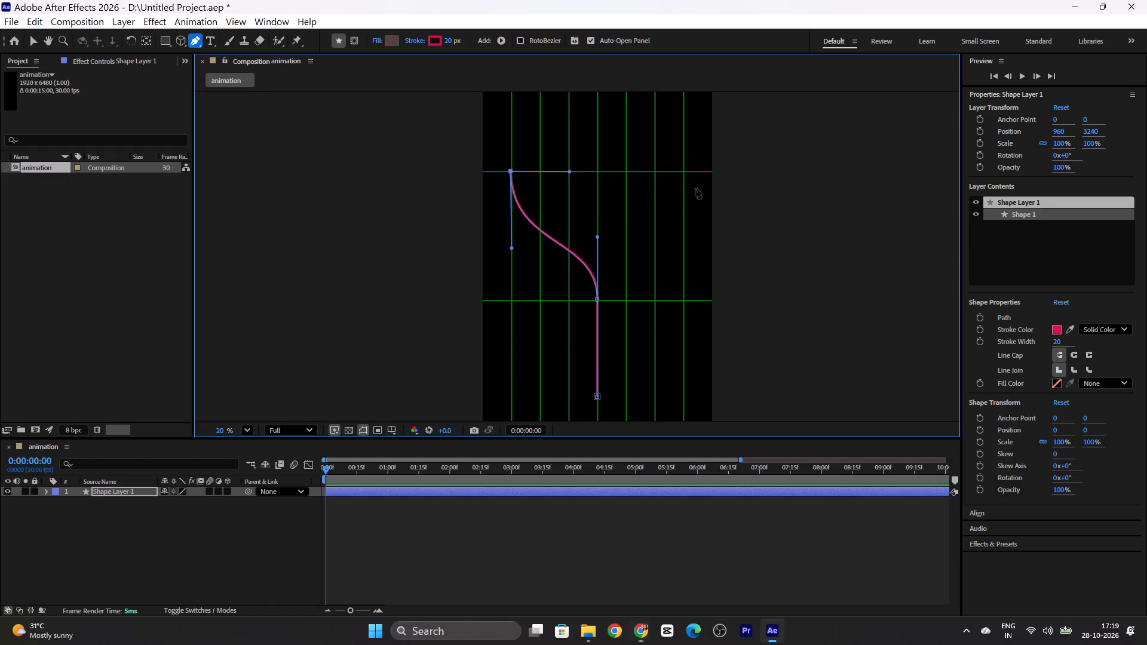
drag(570, 172, 551, 172)
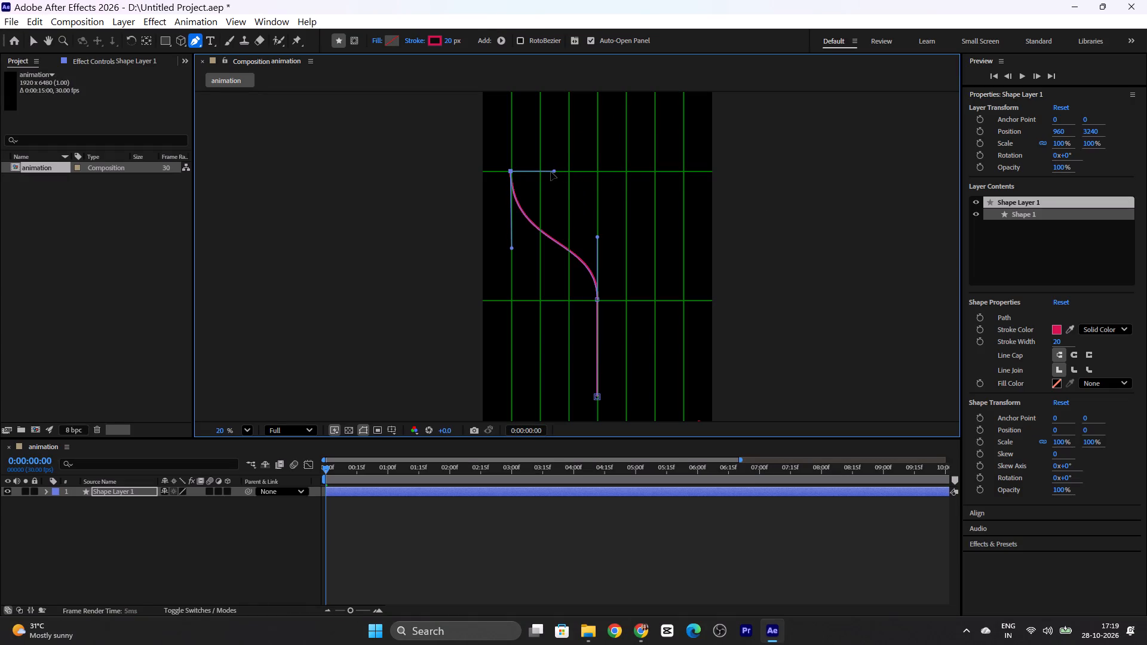
drag(551, 172, 542, 173)
drag(542, 173, 540, 173)
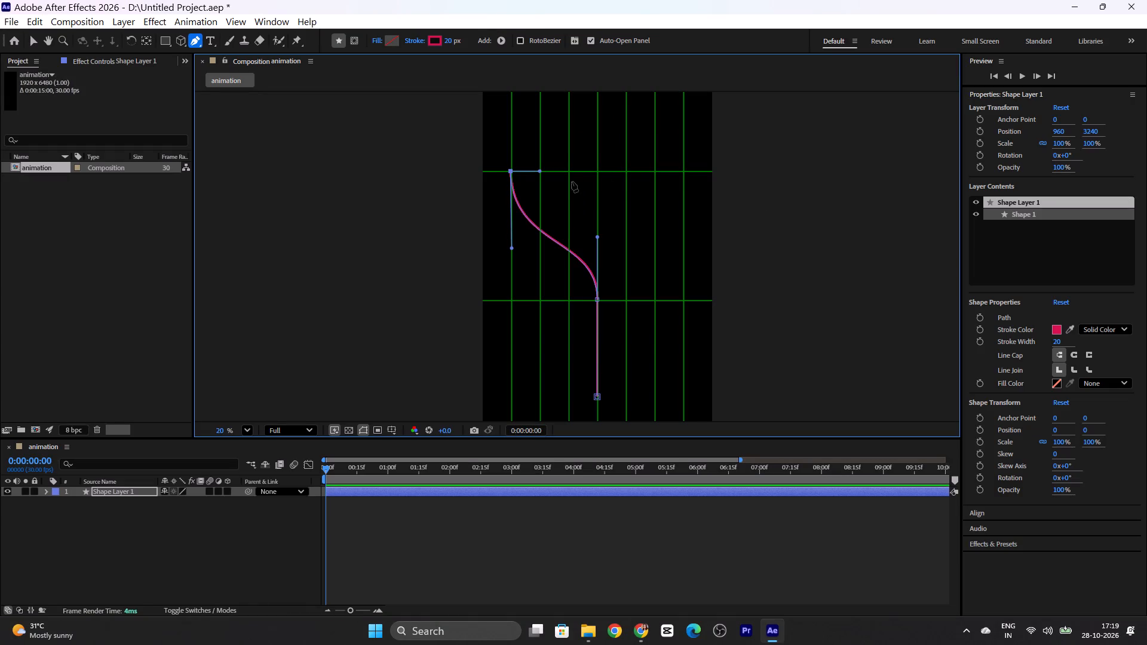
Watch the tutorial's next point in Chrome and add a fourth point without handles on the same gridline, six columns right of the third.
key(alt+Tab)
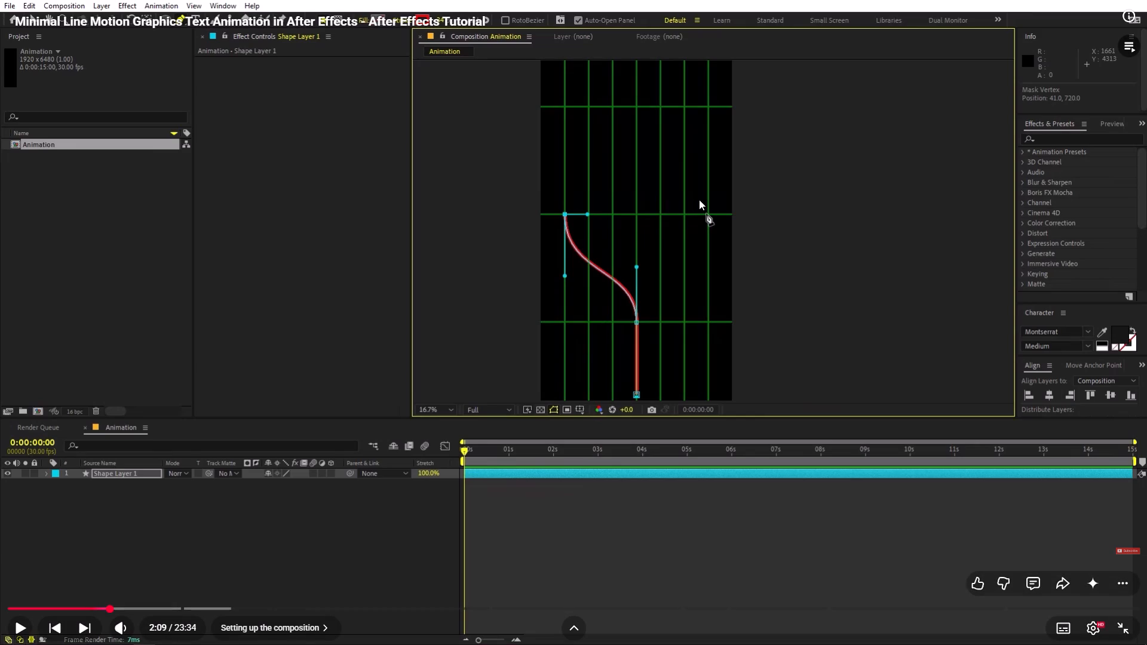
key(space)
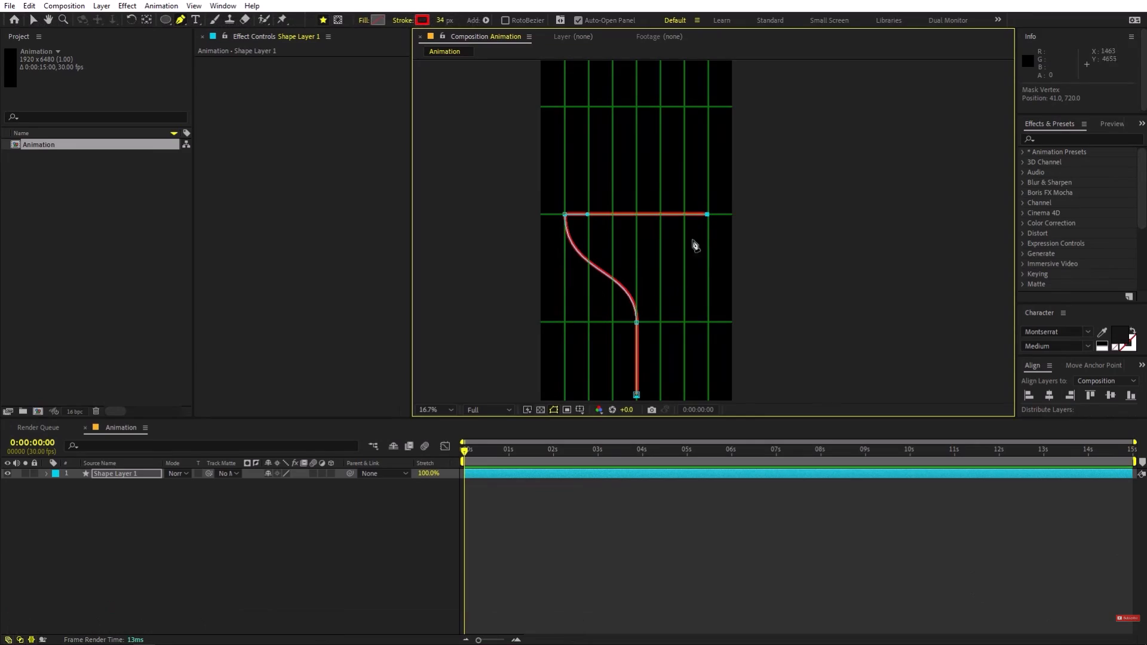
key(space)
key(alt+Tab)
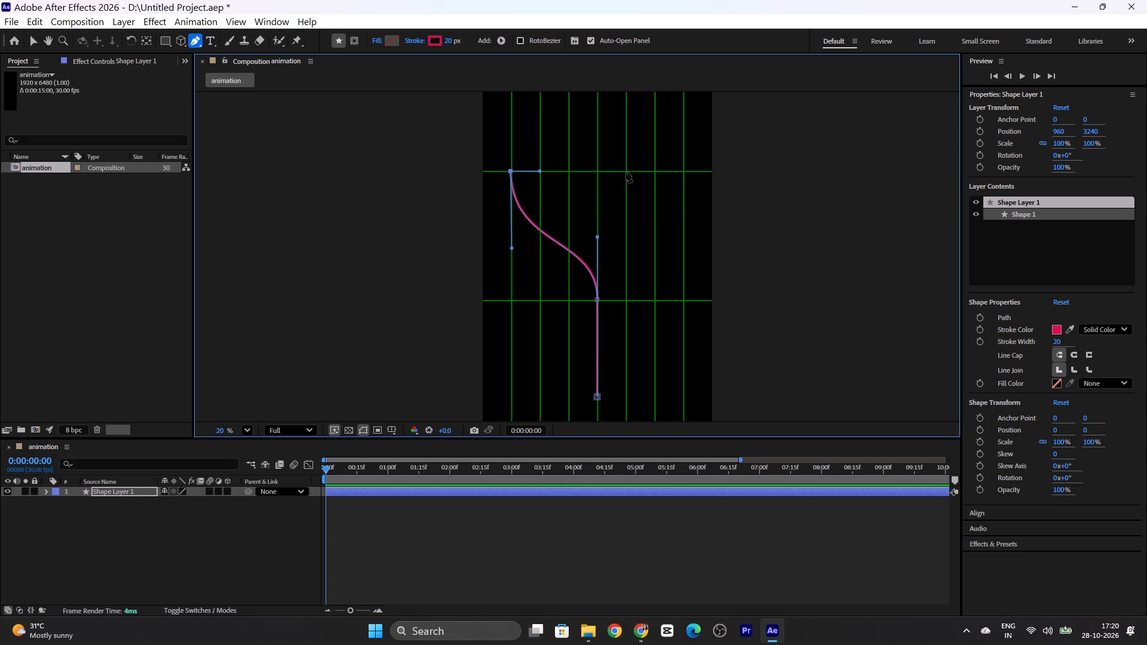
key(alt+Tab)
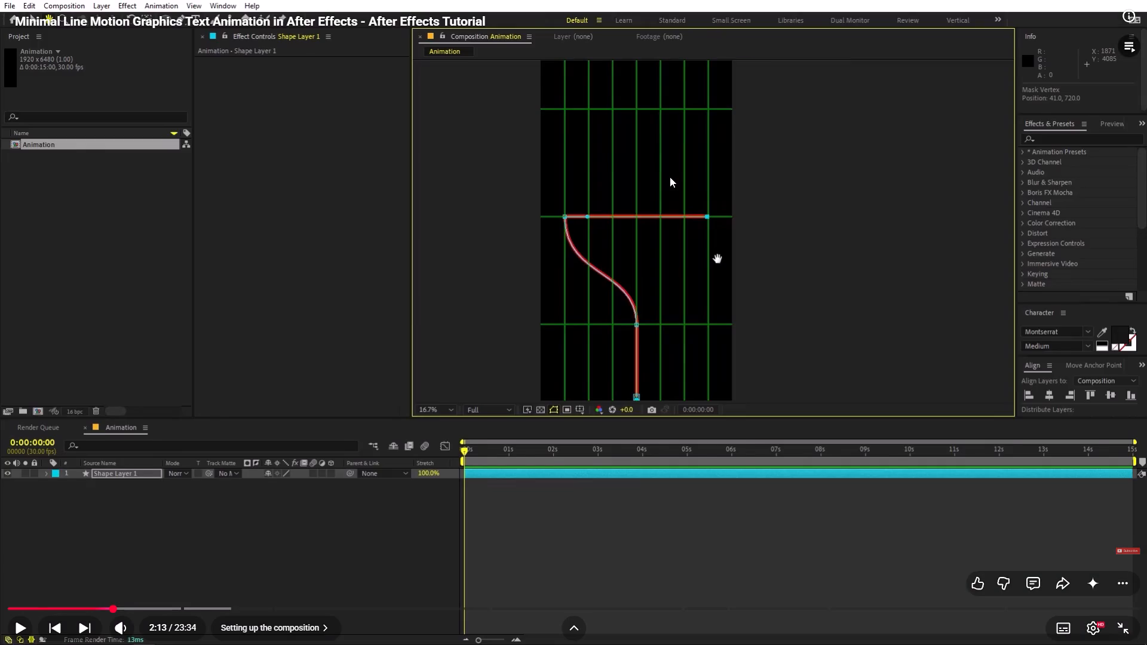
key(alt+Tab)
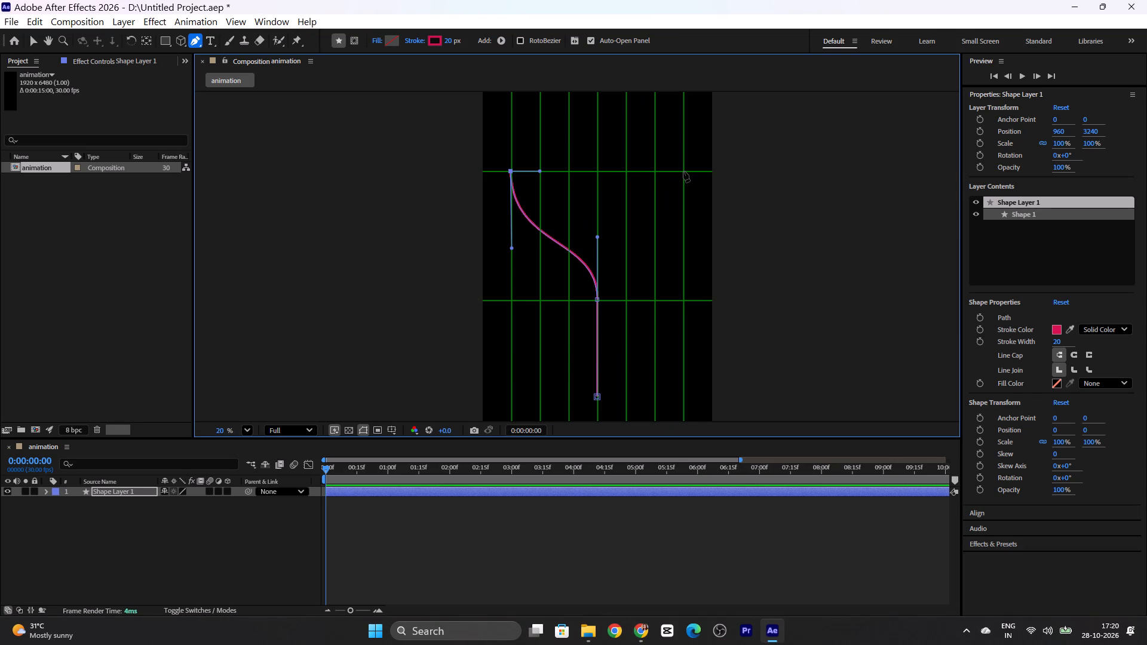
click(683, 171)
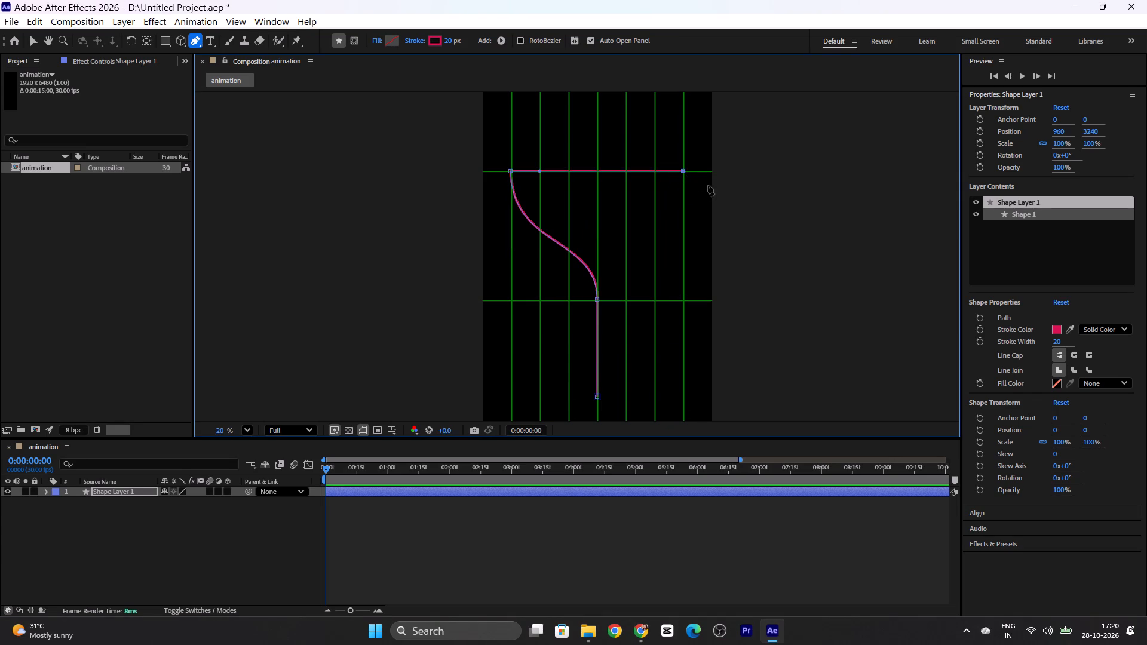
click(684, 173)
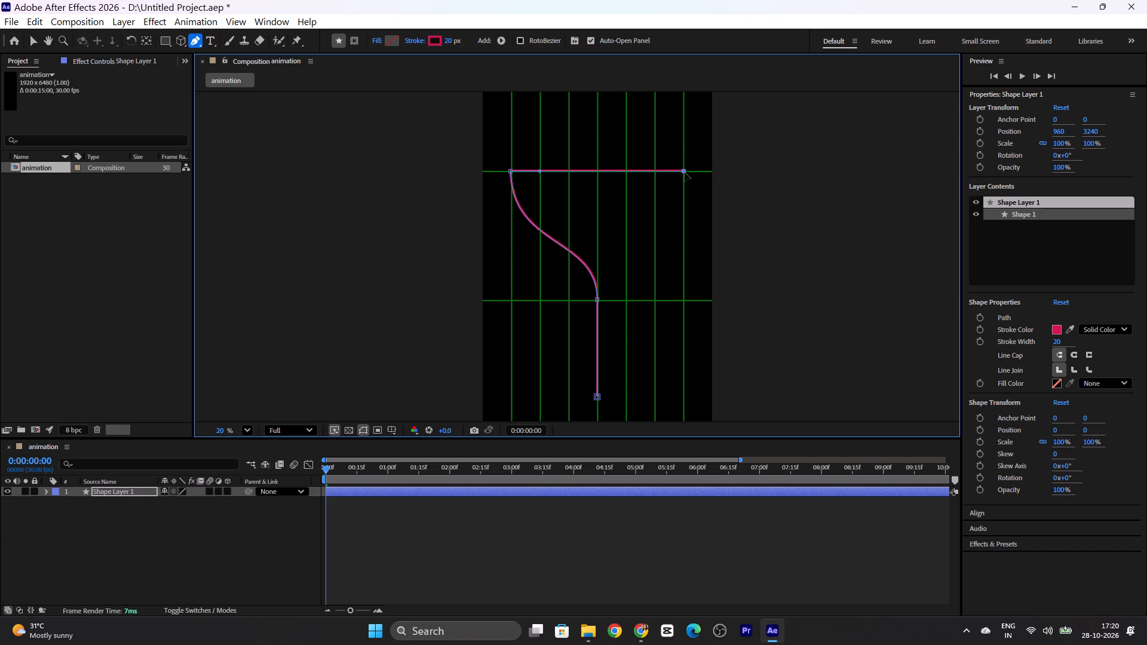
Watch how the tutorial in Chrome pulls vertical handles out of the fourth point, and pause the video.
key(alt+Tab)
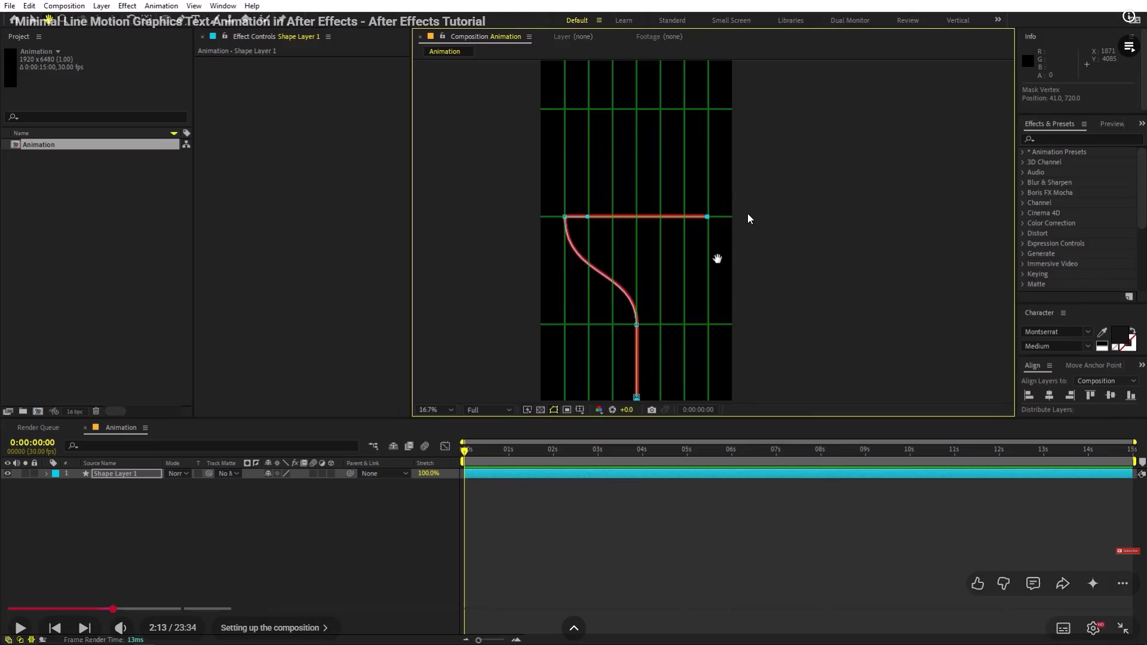
key(space)
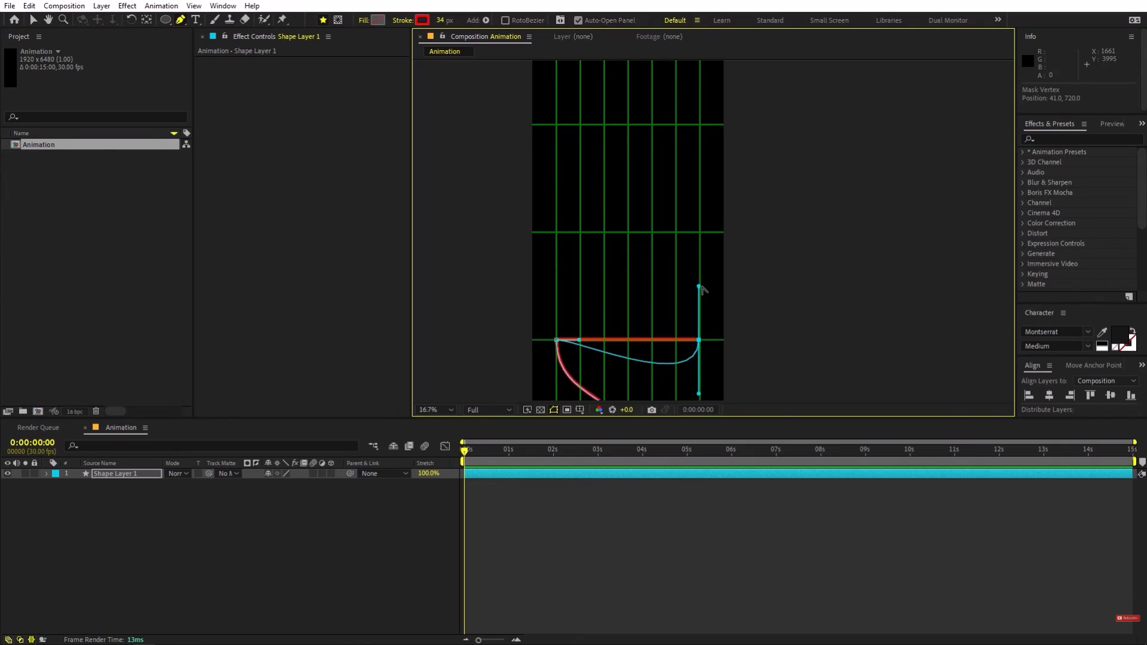
key(space)
key(alt+Tab)
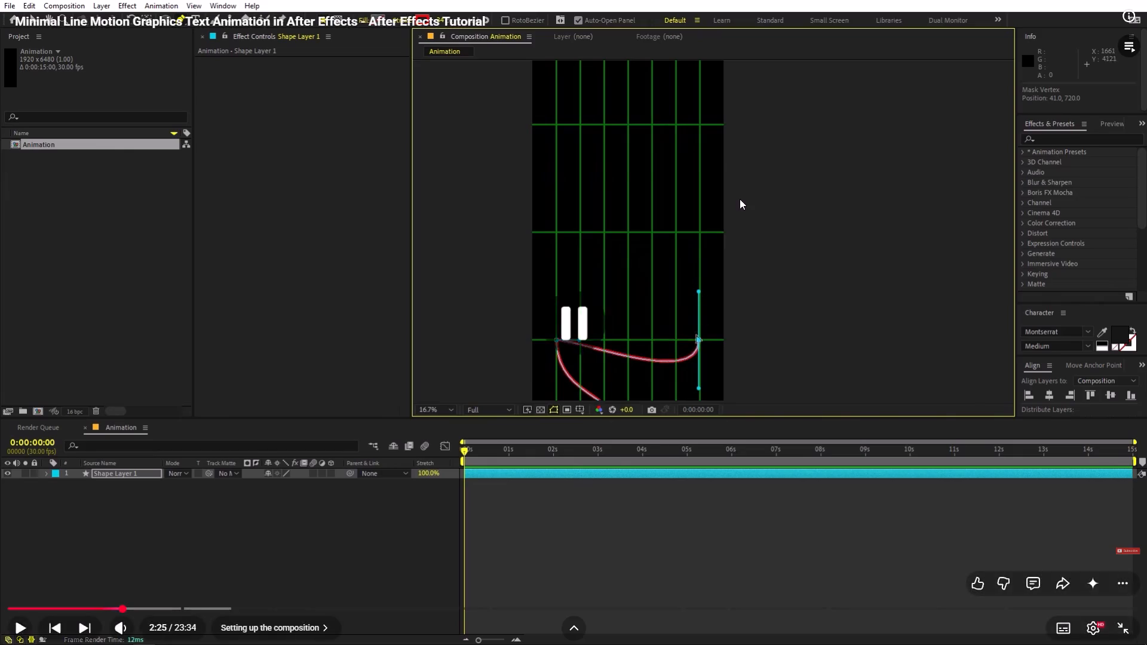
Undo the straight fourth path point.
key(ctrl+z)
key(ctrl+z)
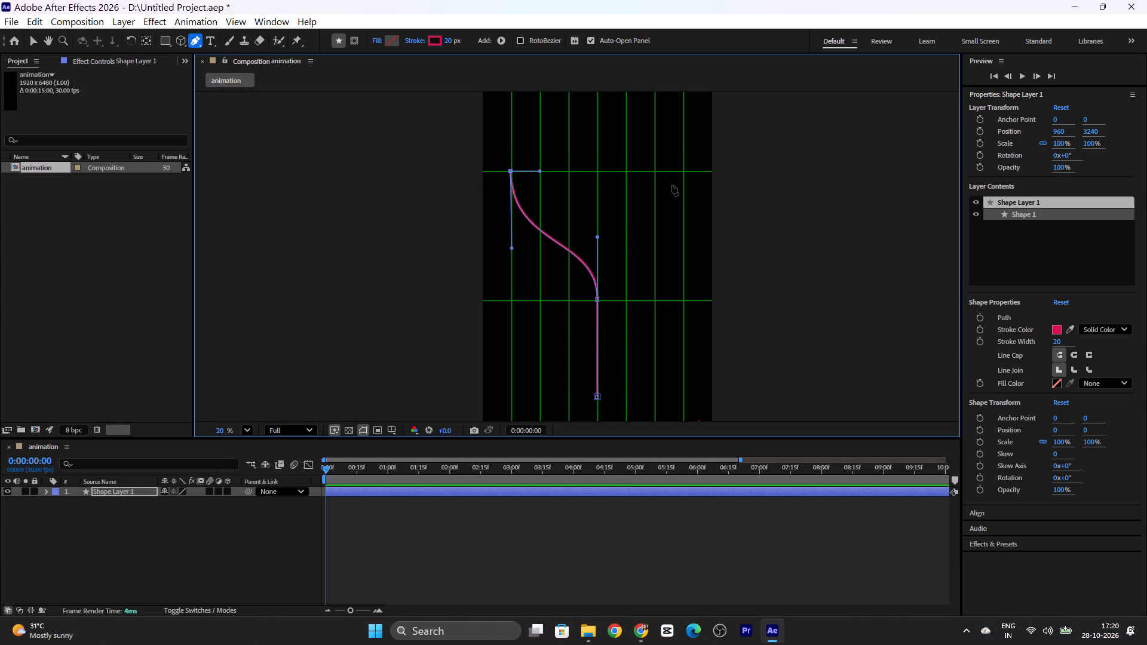
Add the fourth path point six columns right of the third on the same gridline, with vertical handles about a fifth of a row long.
key(h)
drag(683, 178, 681, 227)
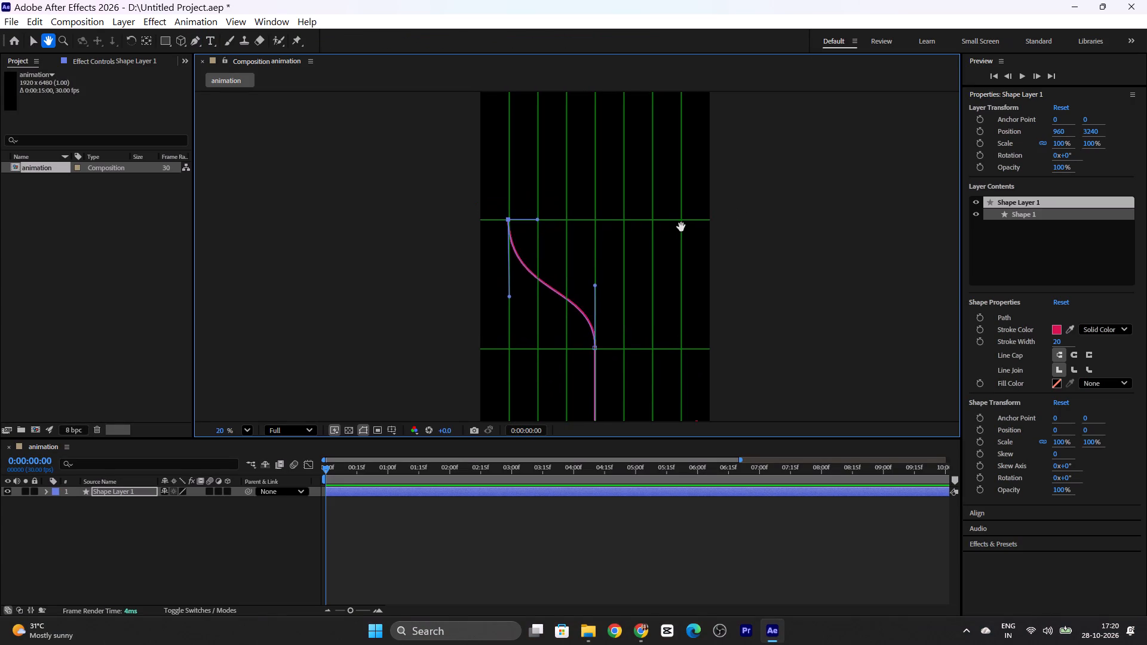
drag(681, 227, 683, 297)
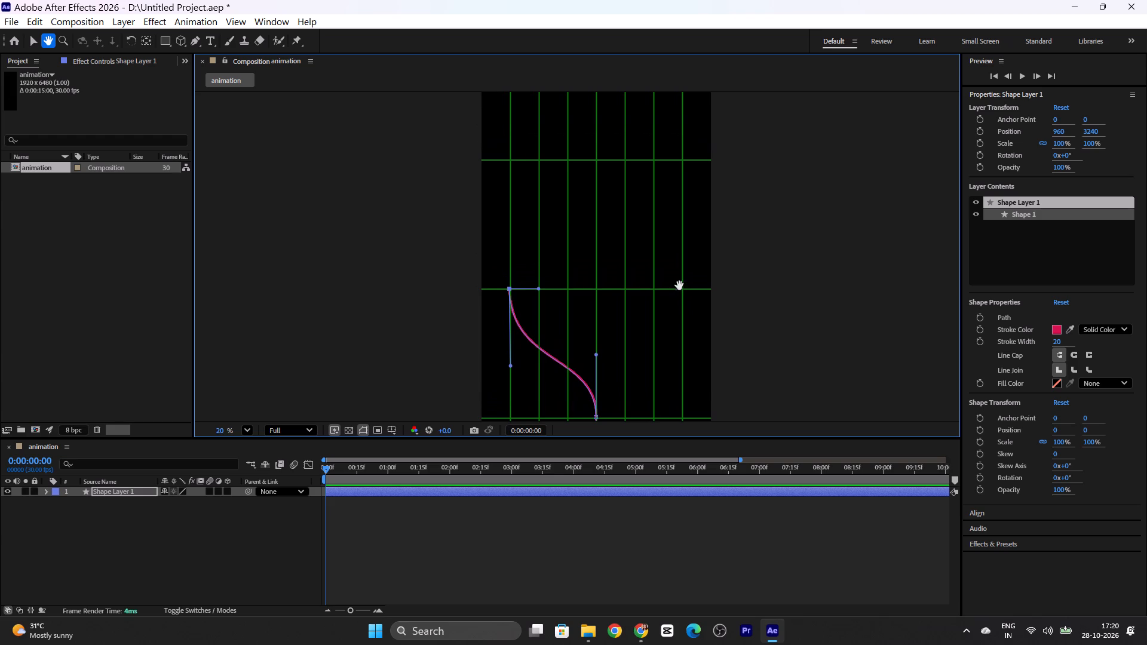
key(g)
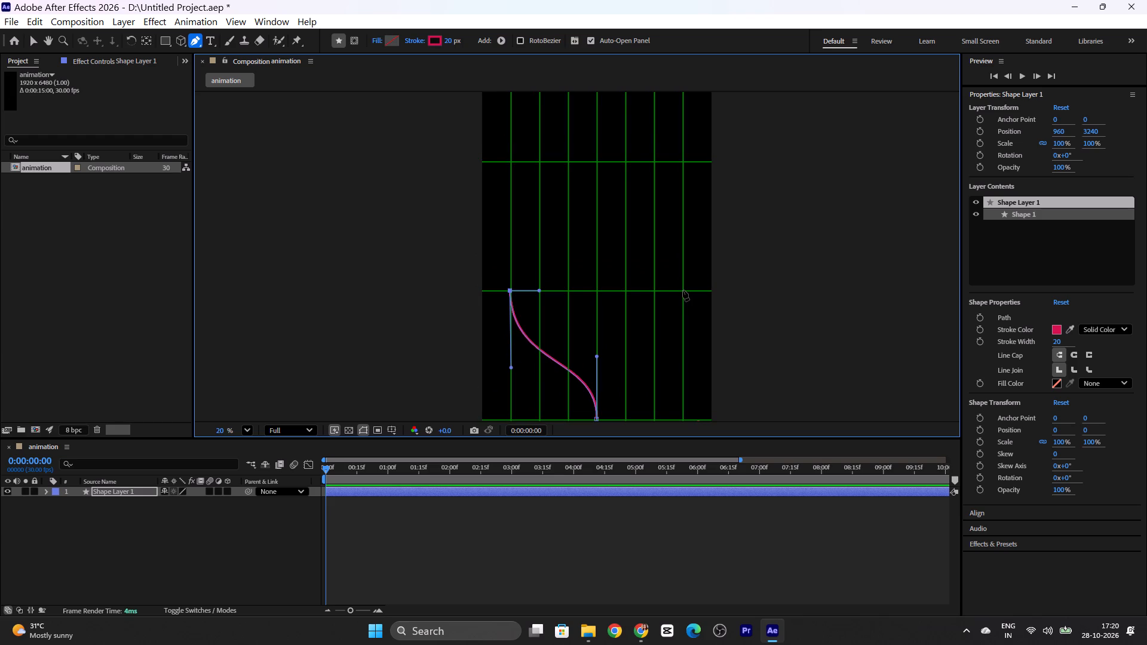
drag(683, 290, 684, 261)
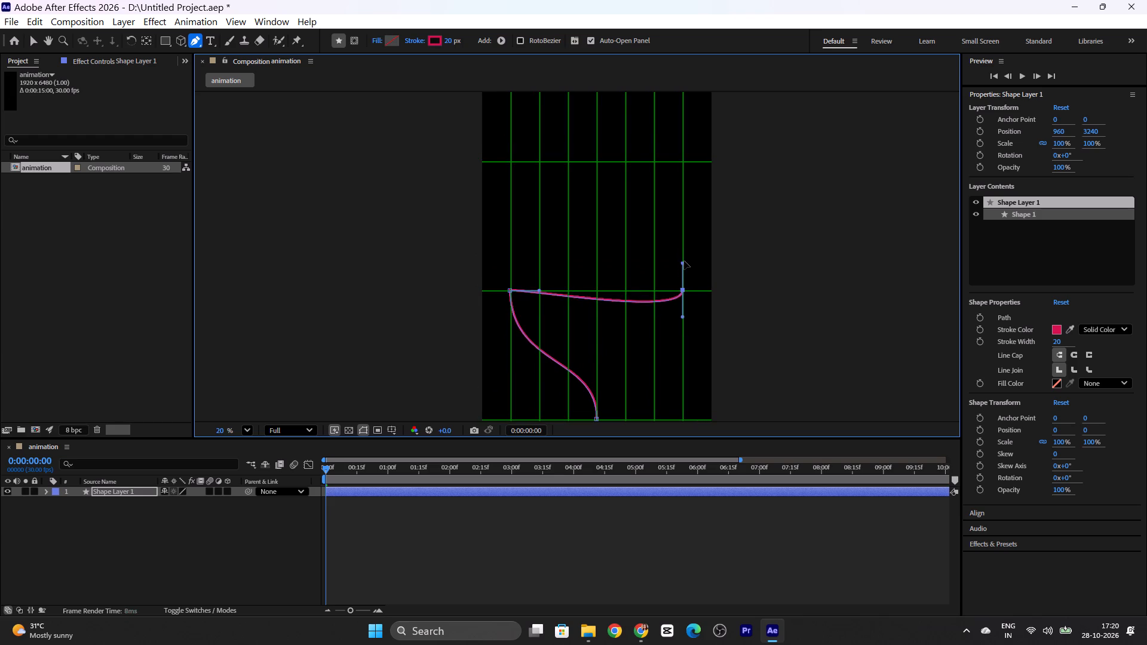
Lengthen the fourth path point's vertical handles to a little under half a grid row each.
drag(684, 261, 690, 237)
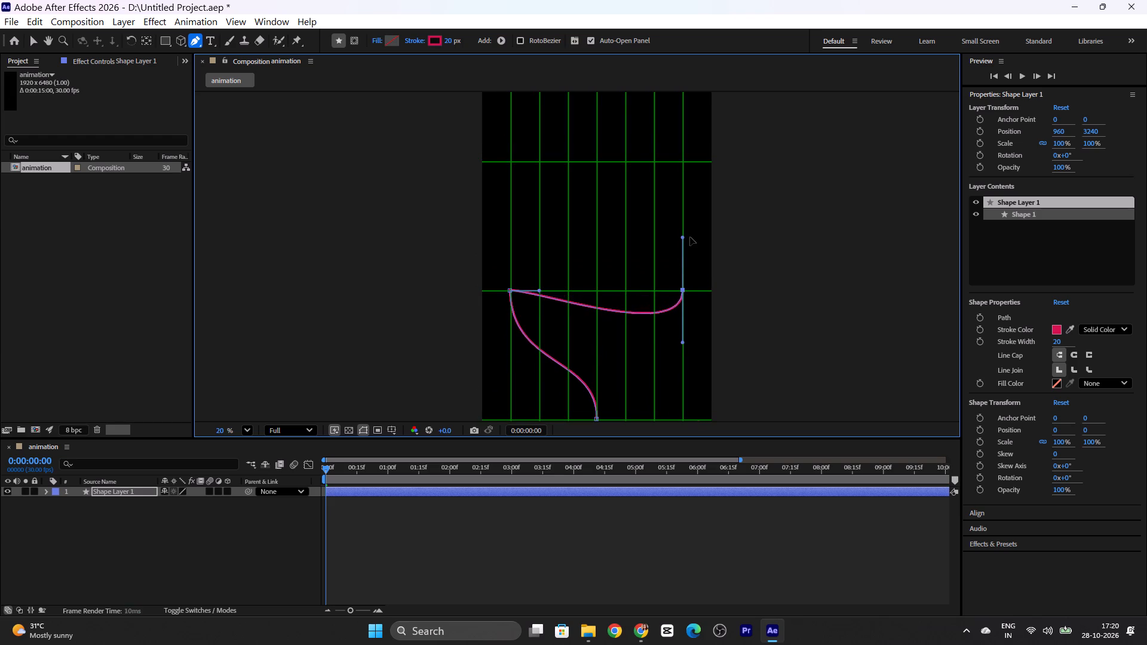
drag(690, 237, 691, 234)
Watch in the Chrome tutorial how the fourth point's lower handle is moved onto the horizontal gridline, and pause the video.
key(alt+Tab)
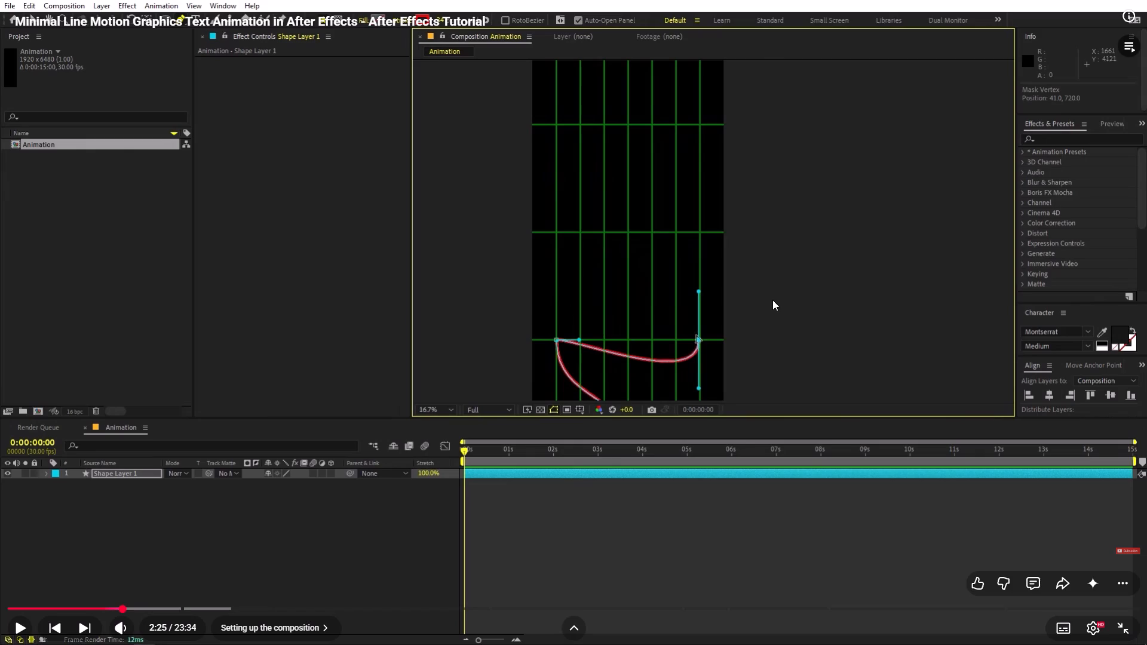
key(space)
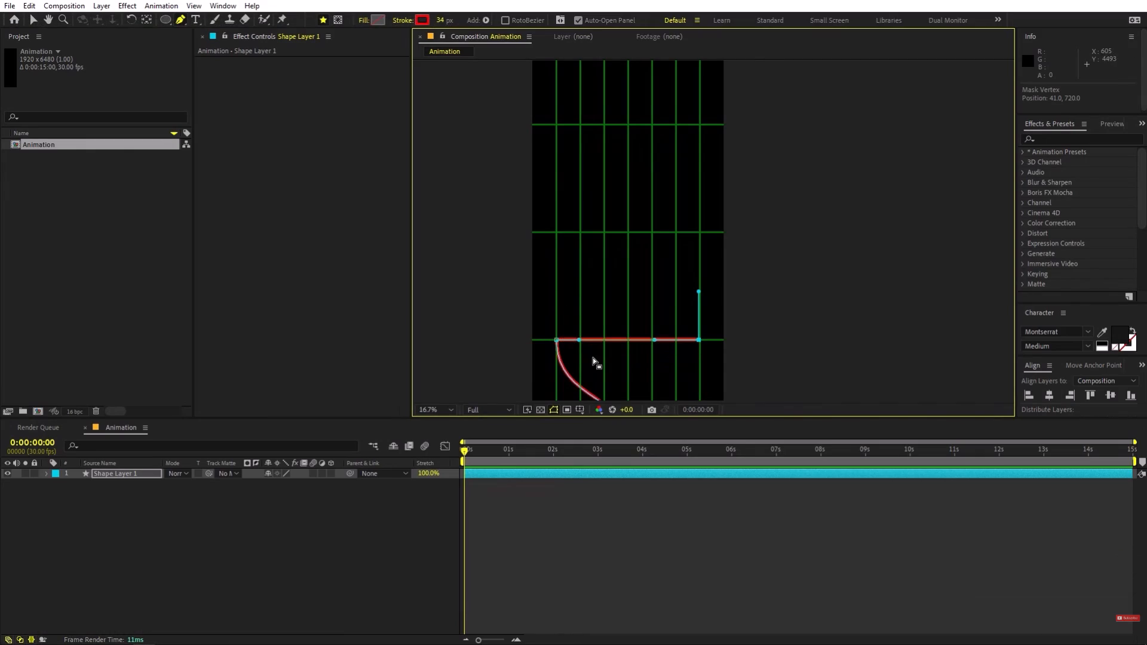
key(space)
key(alt+Tab)
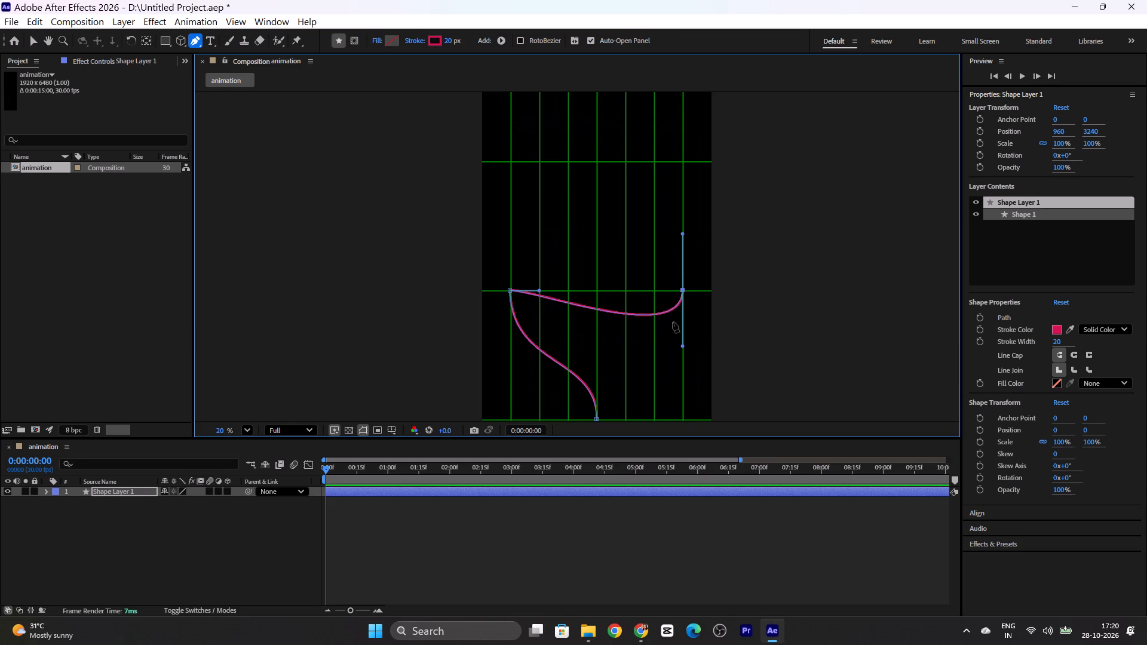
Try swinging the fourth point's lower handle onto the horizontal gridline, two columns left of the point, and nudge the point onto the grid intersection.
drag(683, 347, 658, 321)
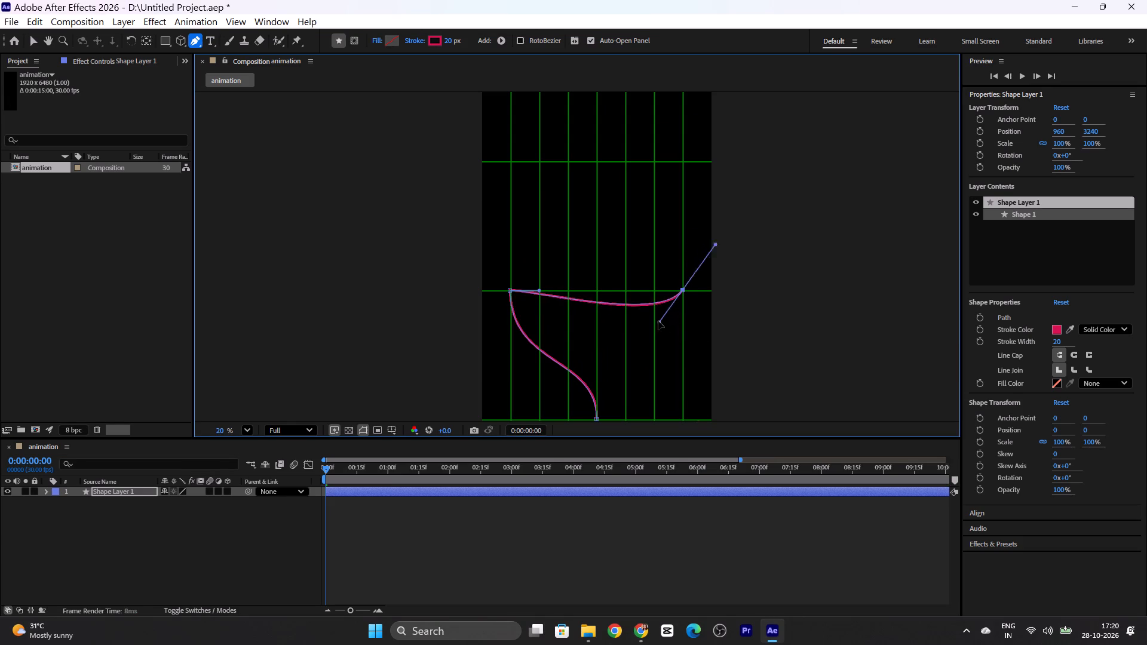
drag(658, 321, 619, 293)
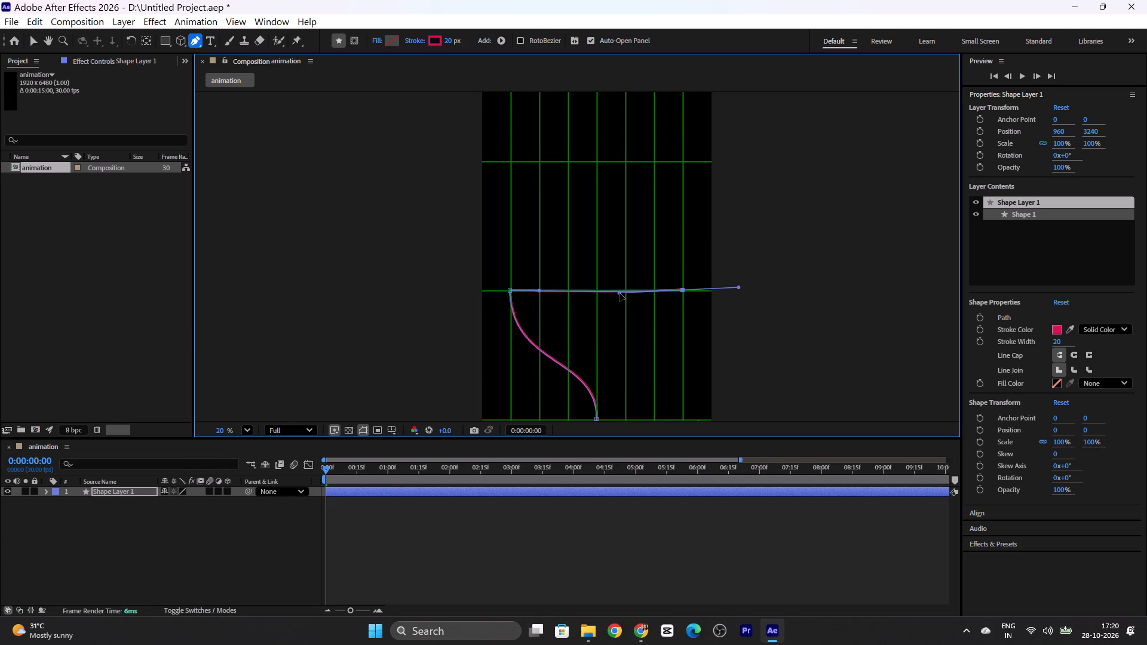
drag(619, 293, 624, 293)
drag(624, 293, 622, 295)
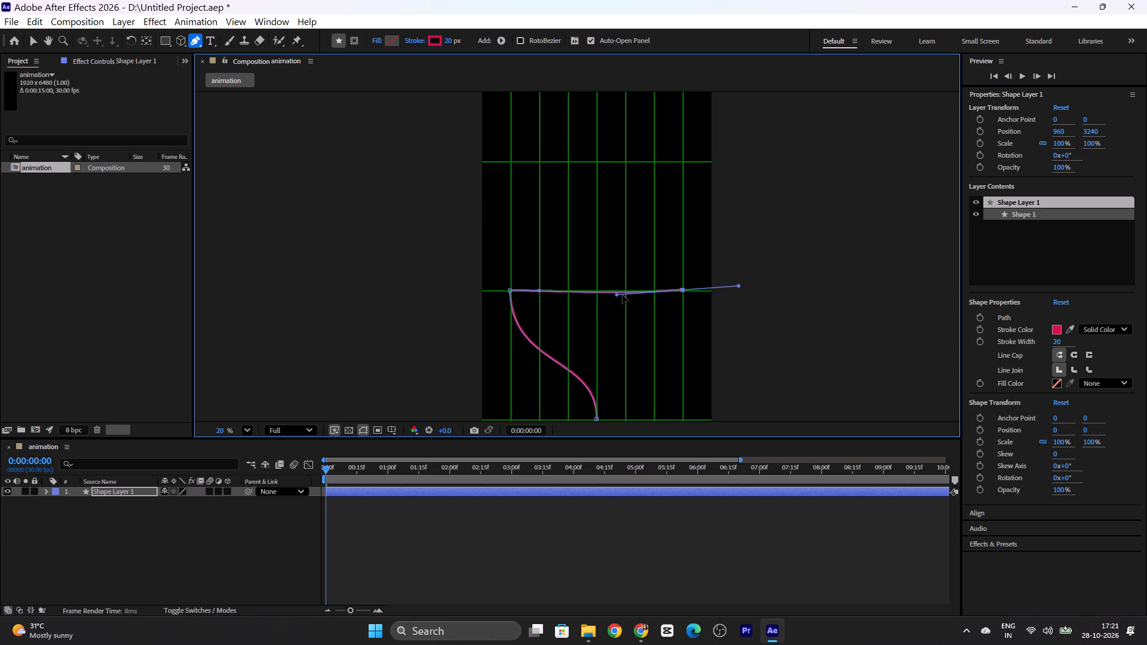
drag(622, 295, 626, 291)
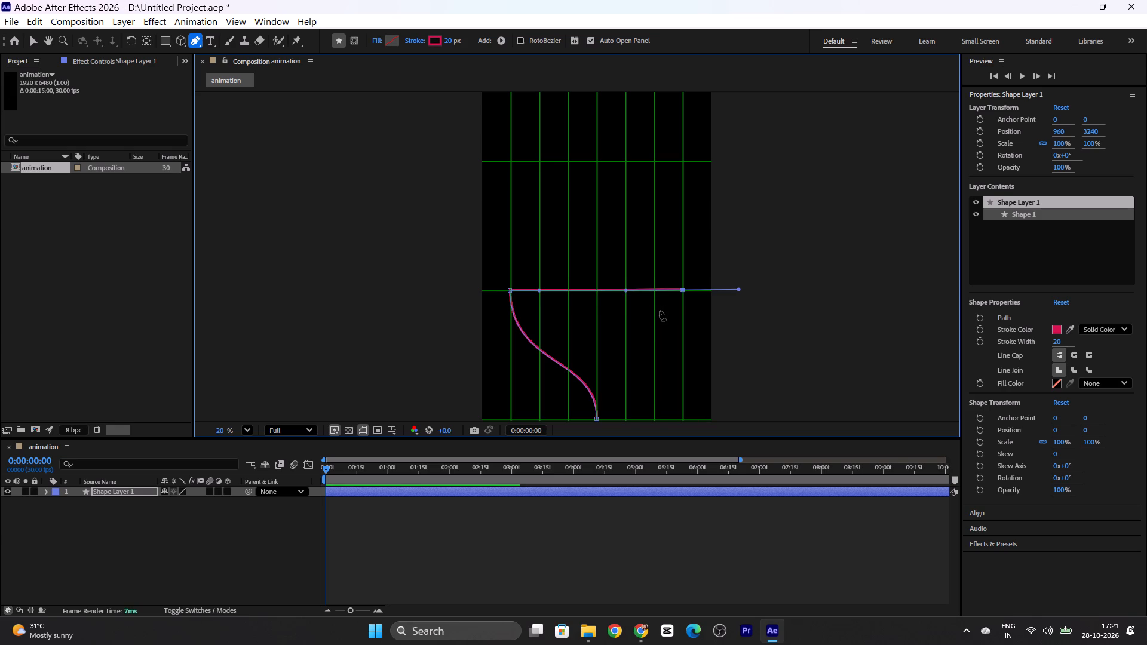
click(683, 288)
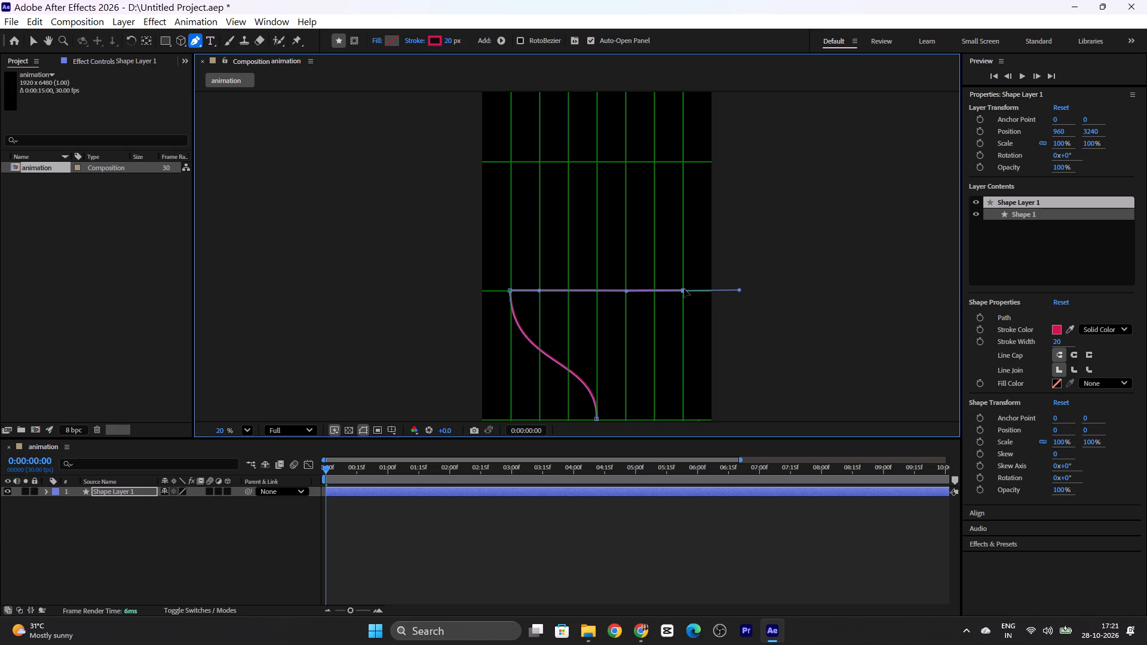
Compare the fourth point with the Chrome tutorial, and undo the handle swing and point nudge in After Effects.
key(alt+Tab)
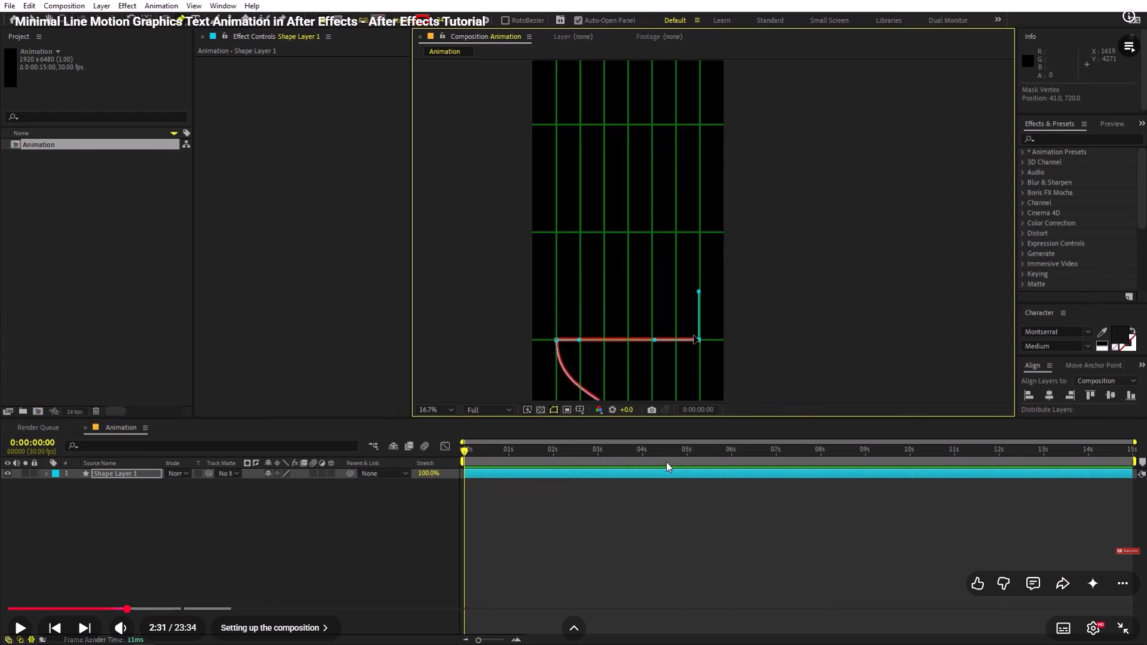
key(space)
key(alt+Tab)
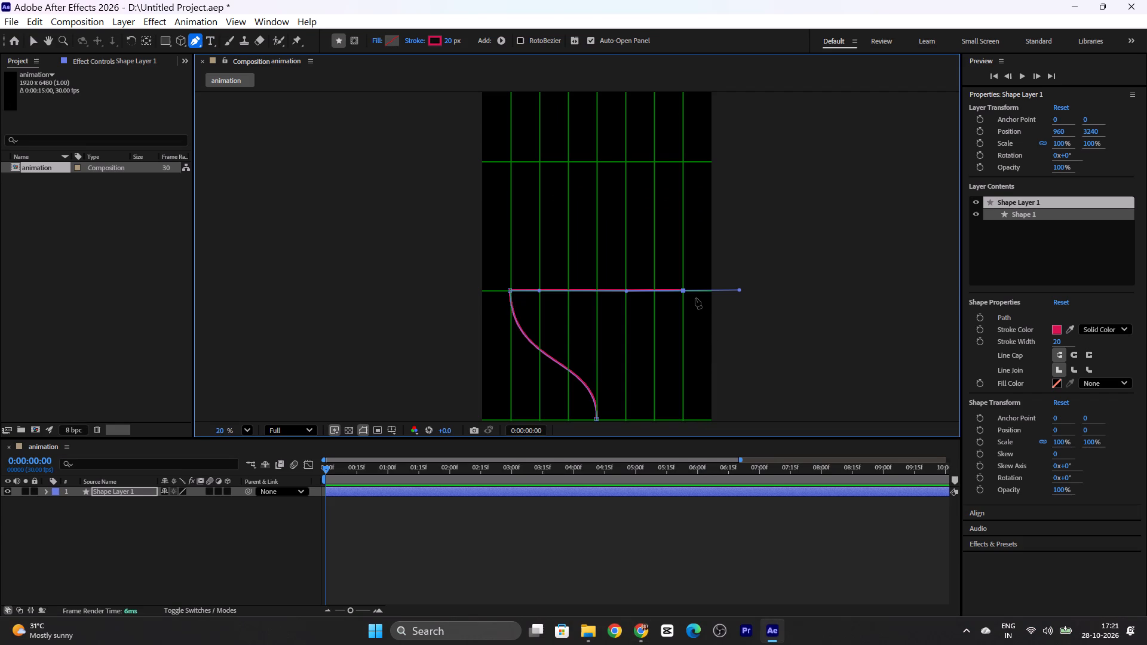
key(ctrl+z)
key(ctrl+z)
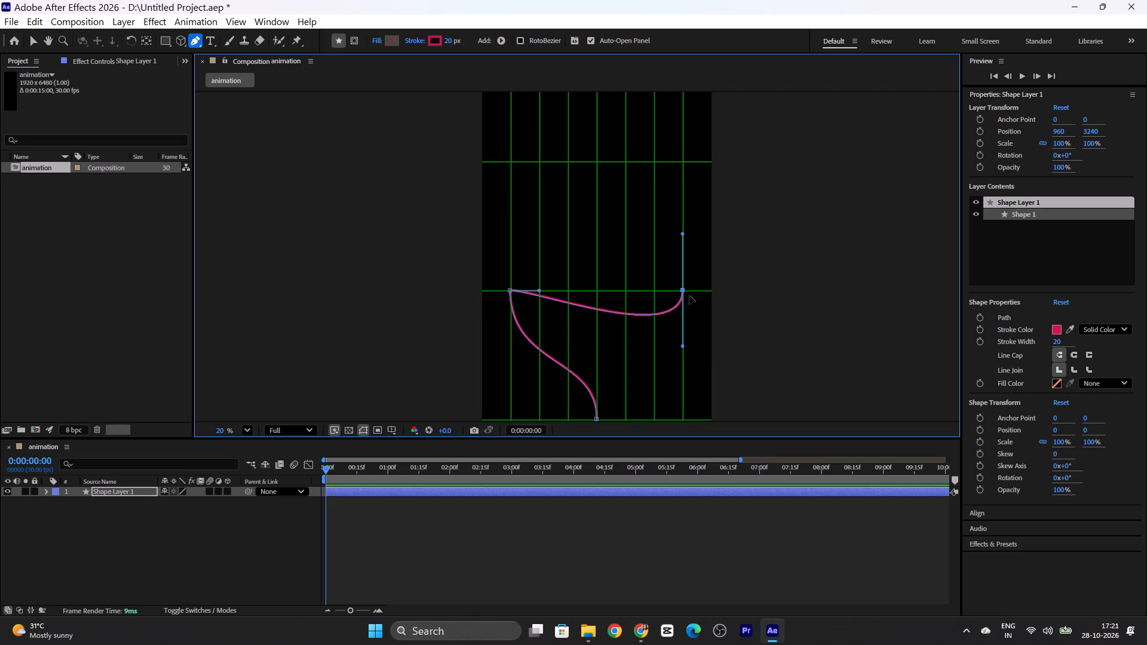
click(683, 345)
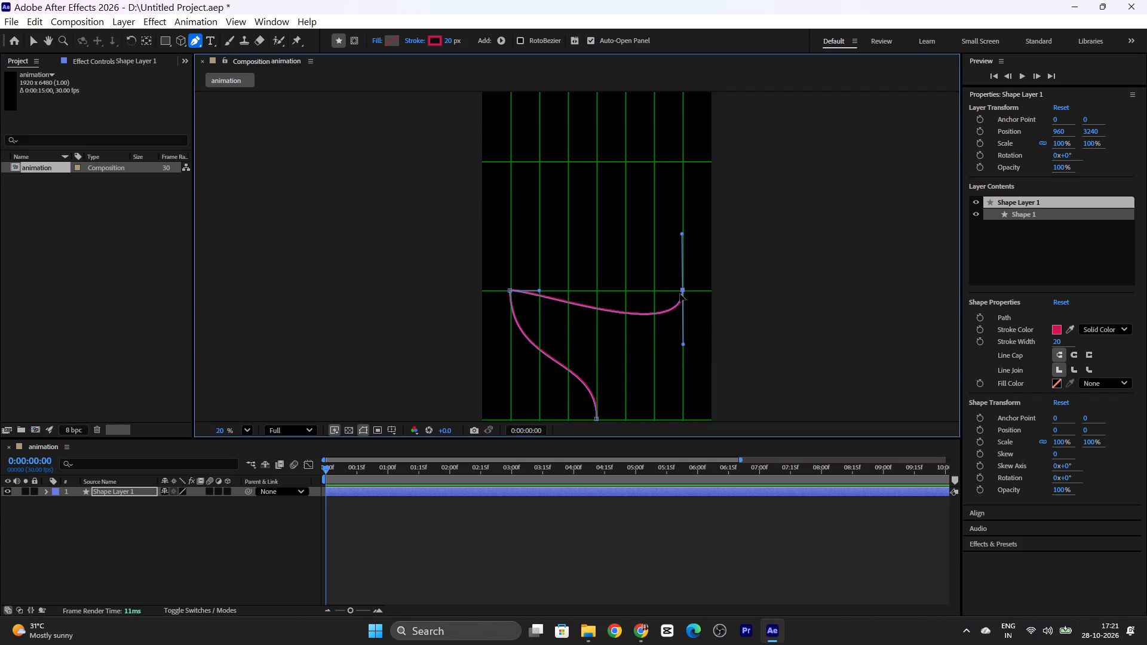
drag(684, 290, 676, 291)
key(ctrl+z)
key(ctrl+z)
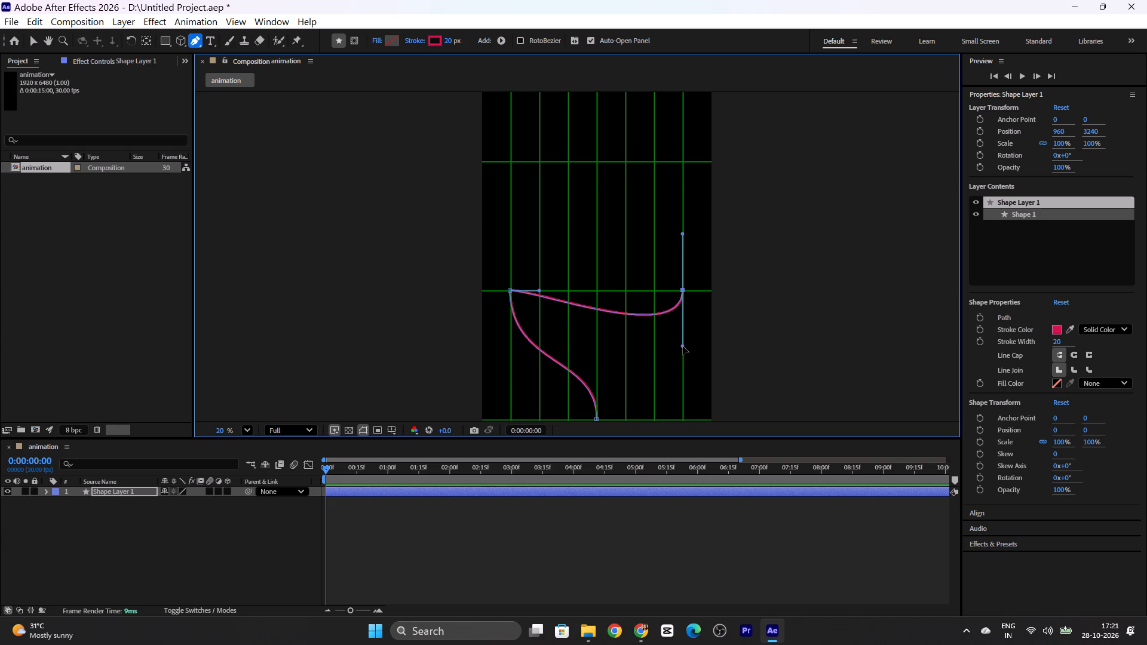
Rewind the tutorial in Chrome and rewatch how the fourth point's lower handle is moved independently of the upper one.
key(alt+Tab)
key(space)
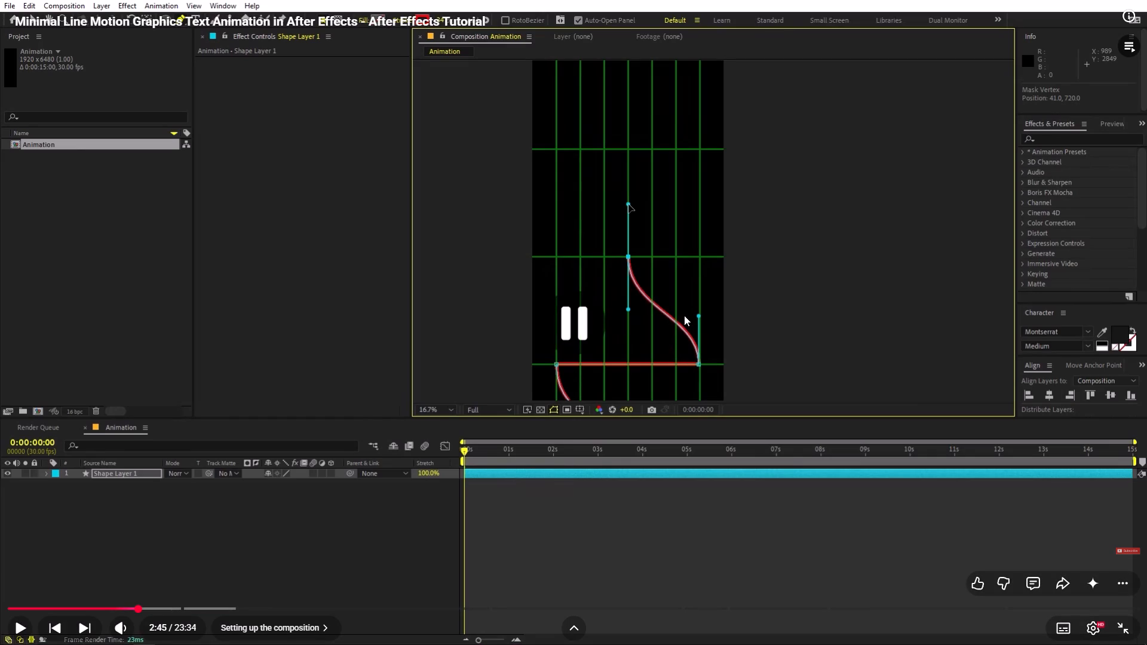
key(Left)
key(Left)
key(Left)
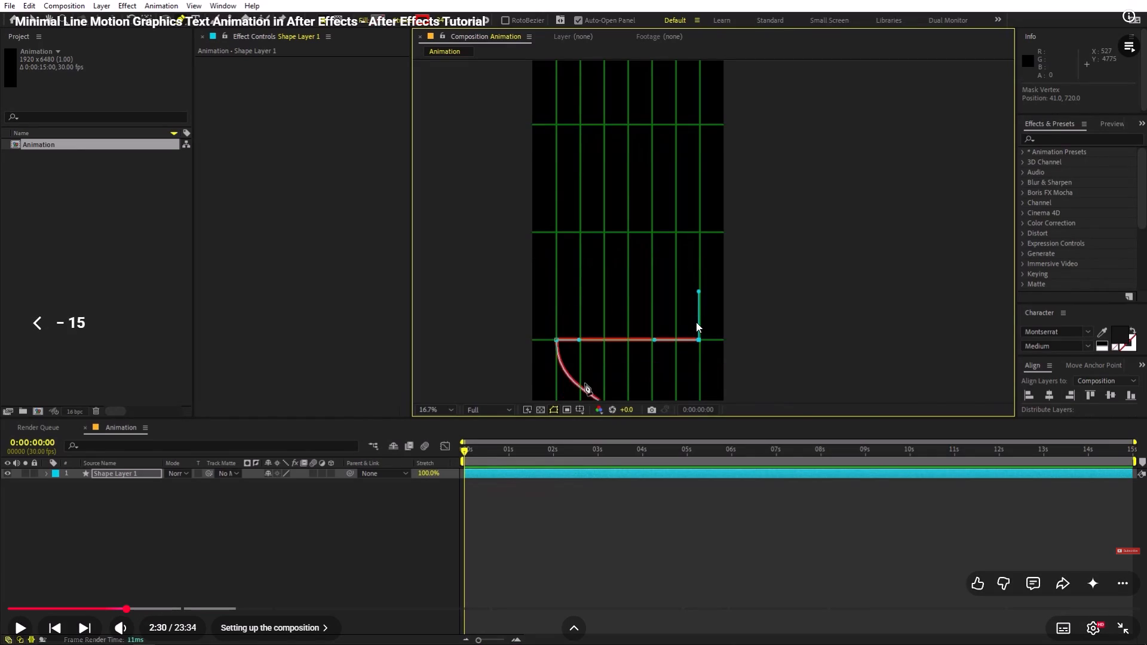
key(Left)
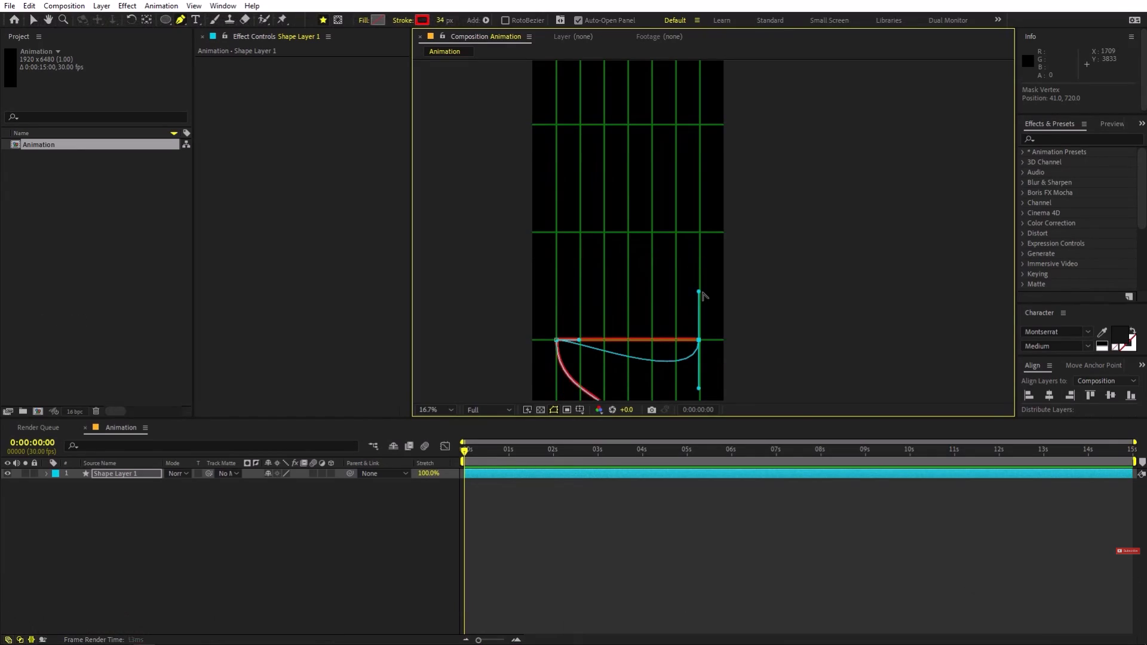
key(space)
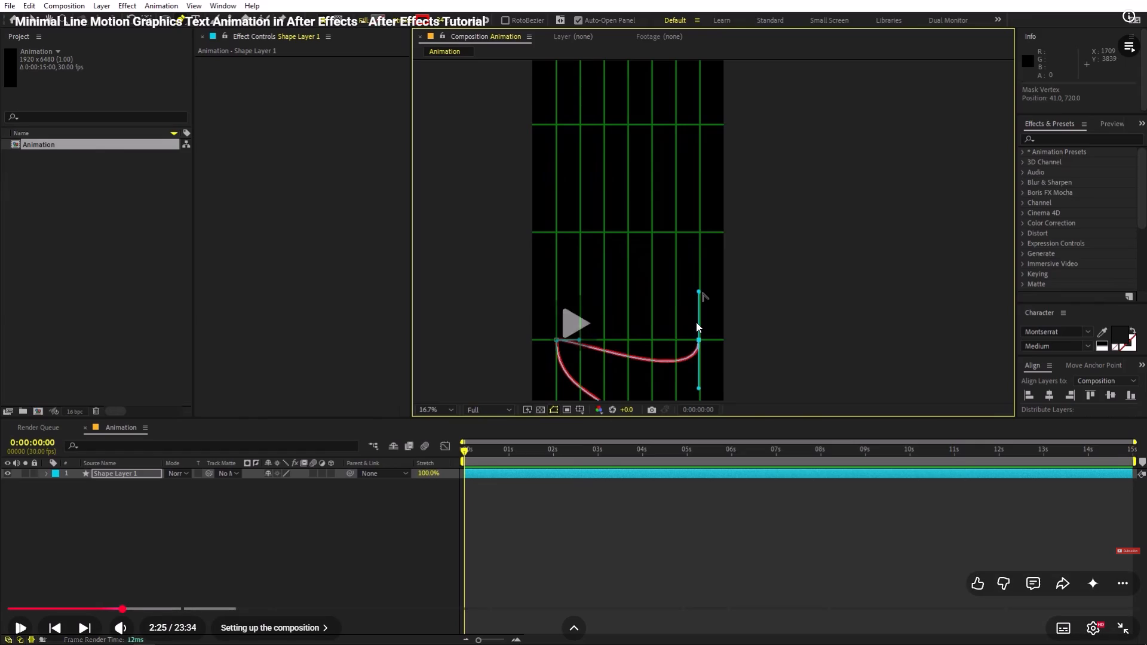
key(space)
key(alt+Tab)
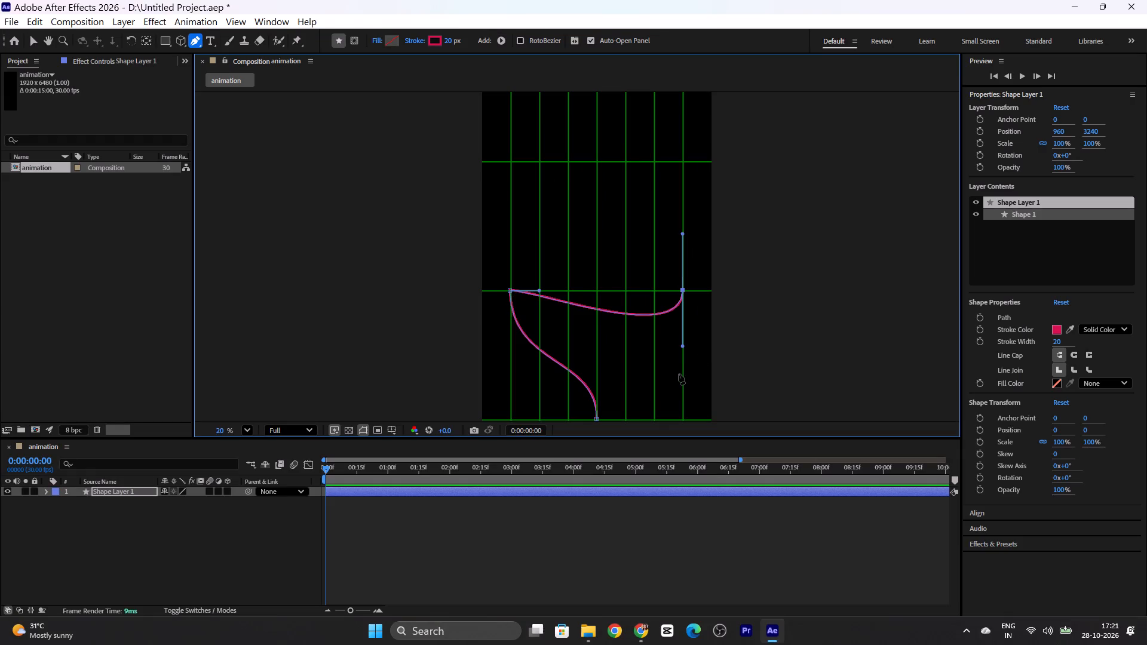
key(alt+Tab)
key(space)
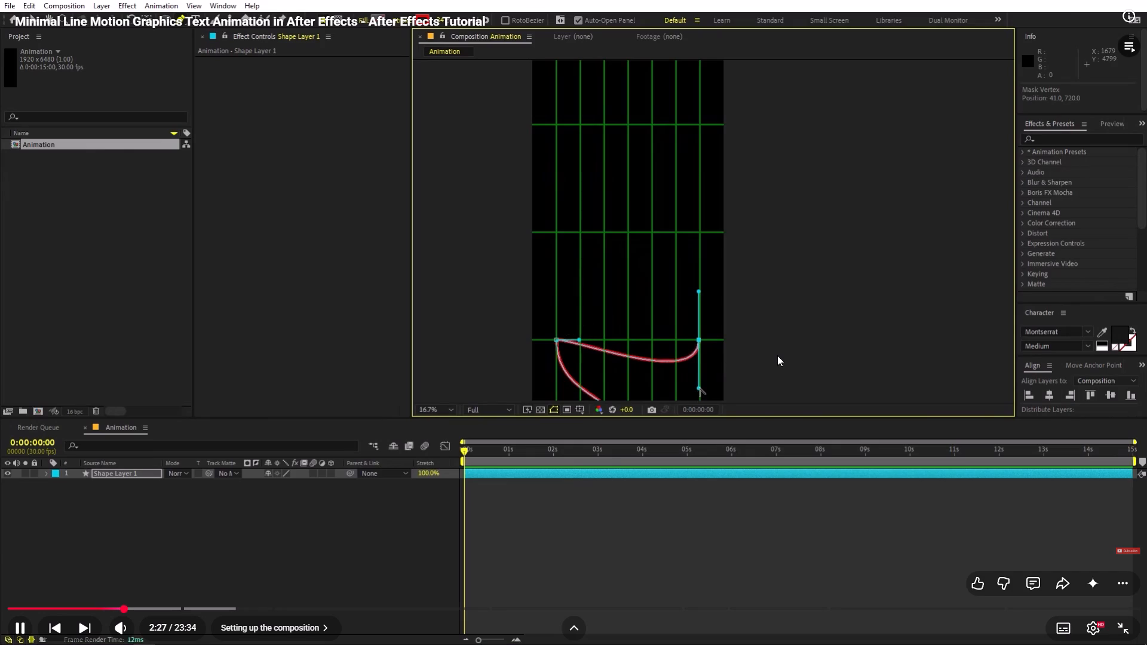
key(space)
key(alt+Tab)
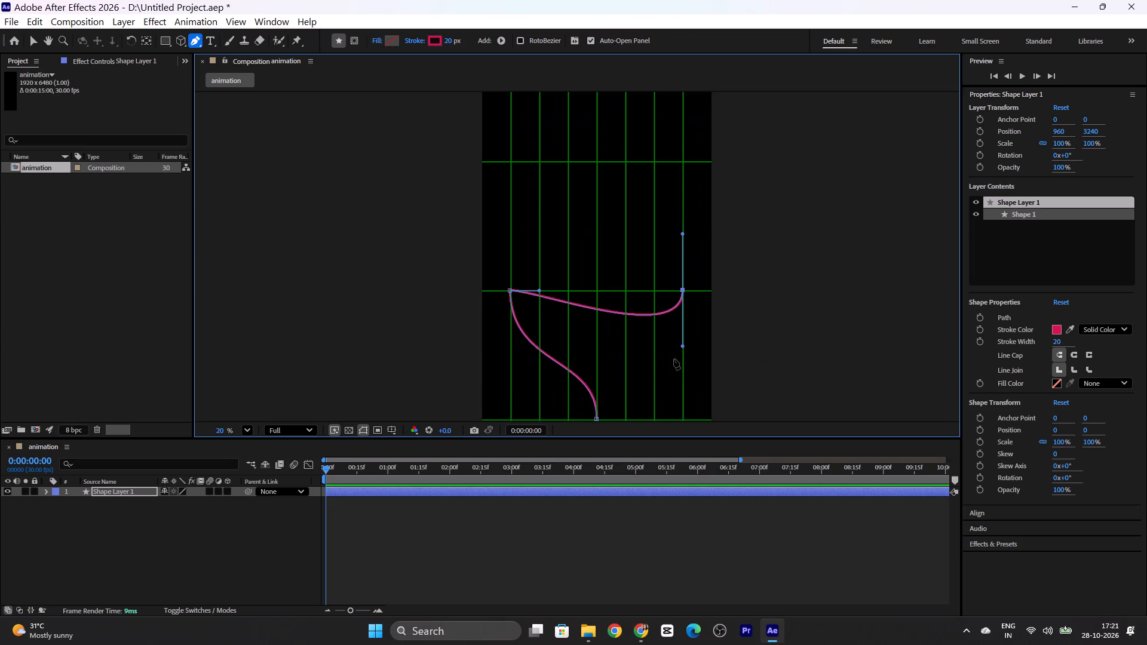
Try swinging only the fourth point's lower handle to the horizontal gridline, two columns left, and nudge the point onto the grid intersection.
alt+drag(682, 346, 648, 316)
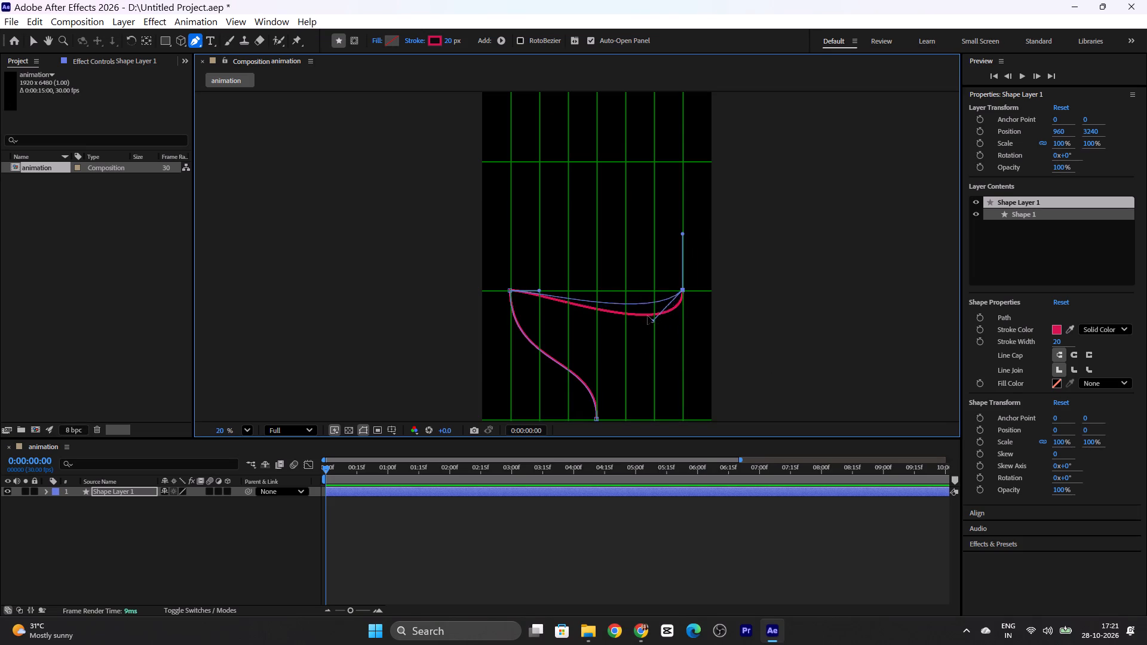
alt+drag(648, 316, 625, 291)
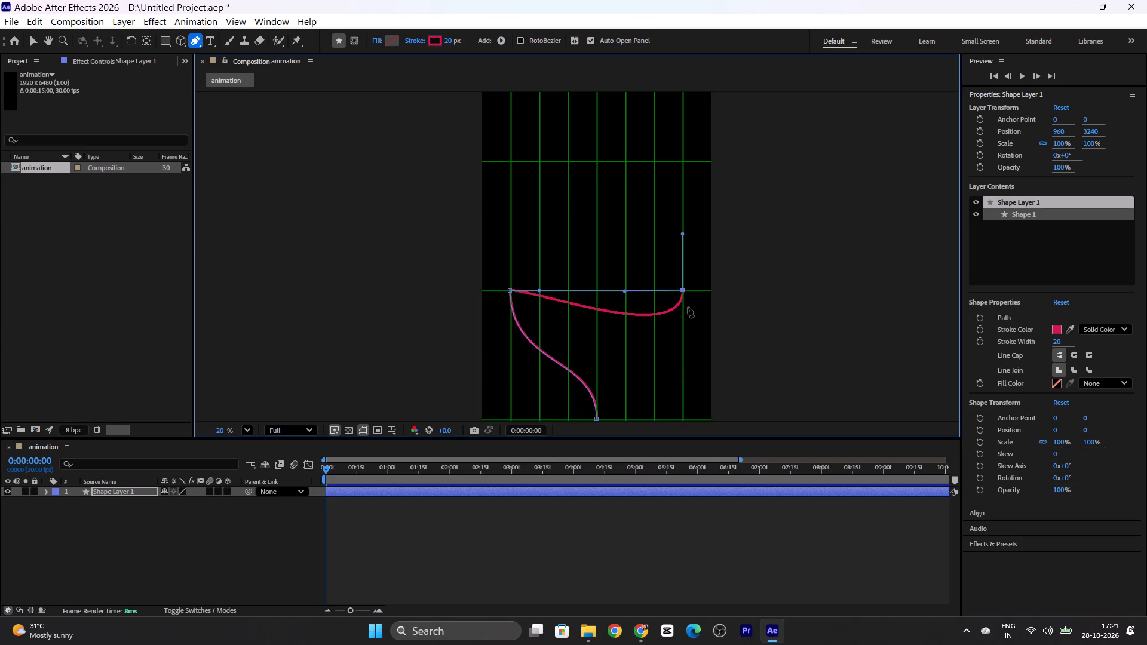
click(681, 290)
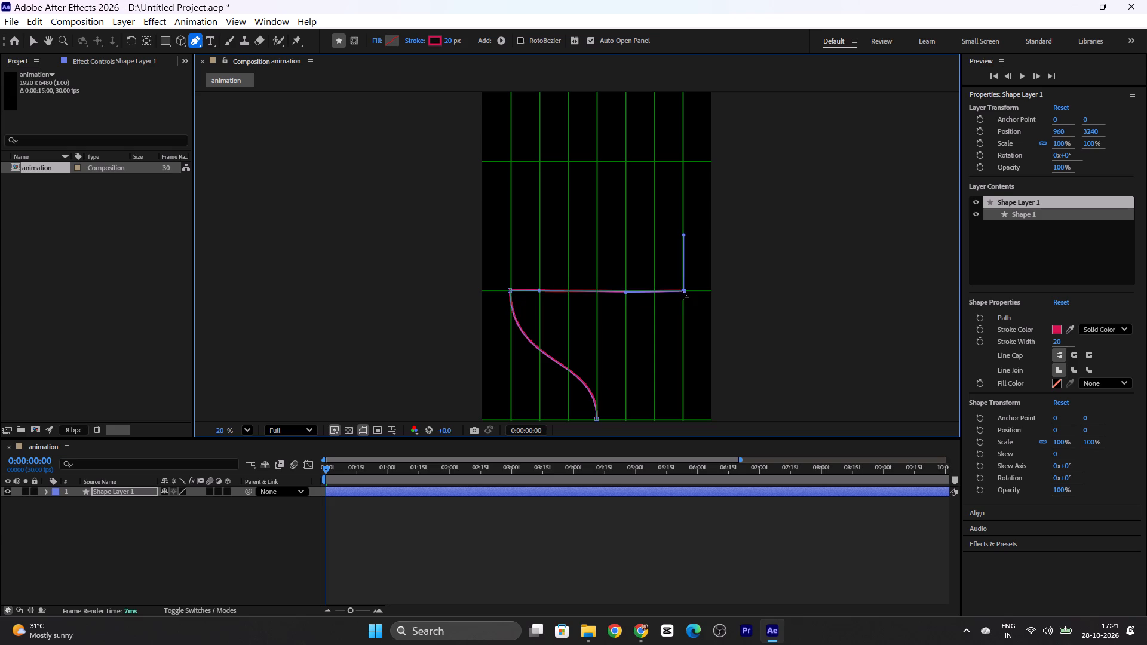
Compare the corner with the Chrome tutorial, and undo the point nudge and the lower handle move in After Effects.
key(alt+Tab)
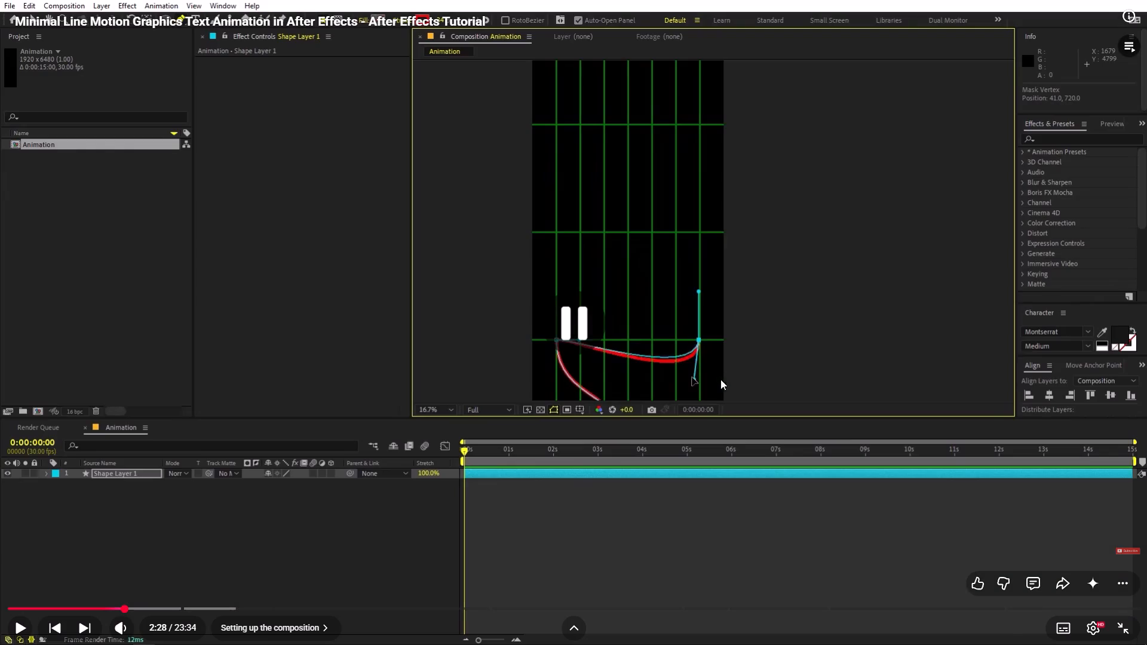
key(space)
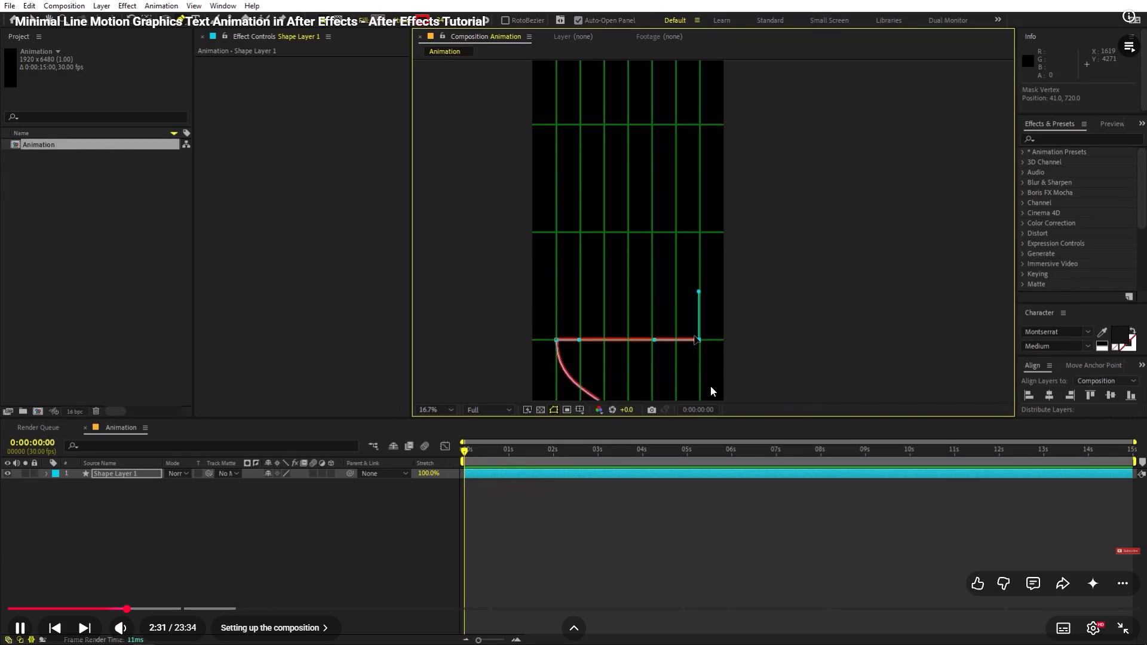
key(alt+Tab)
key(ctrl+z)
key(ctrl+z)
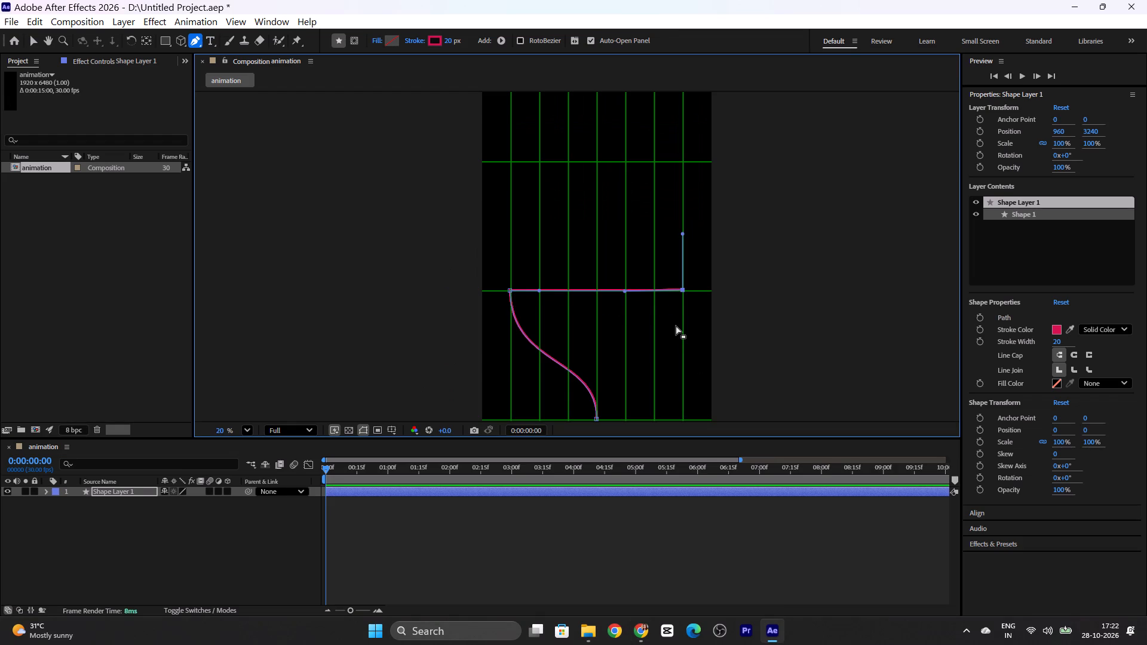
Pause the tutorial in Chrome after its fourth path point is finished.
key(alt+Tab)
key(space)
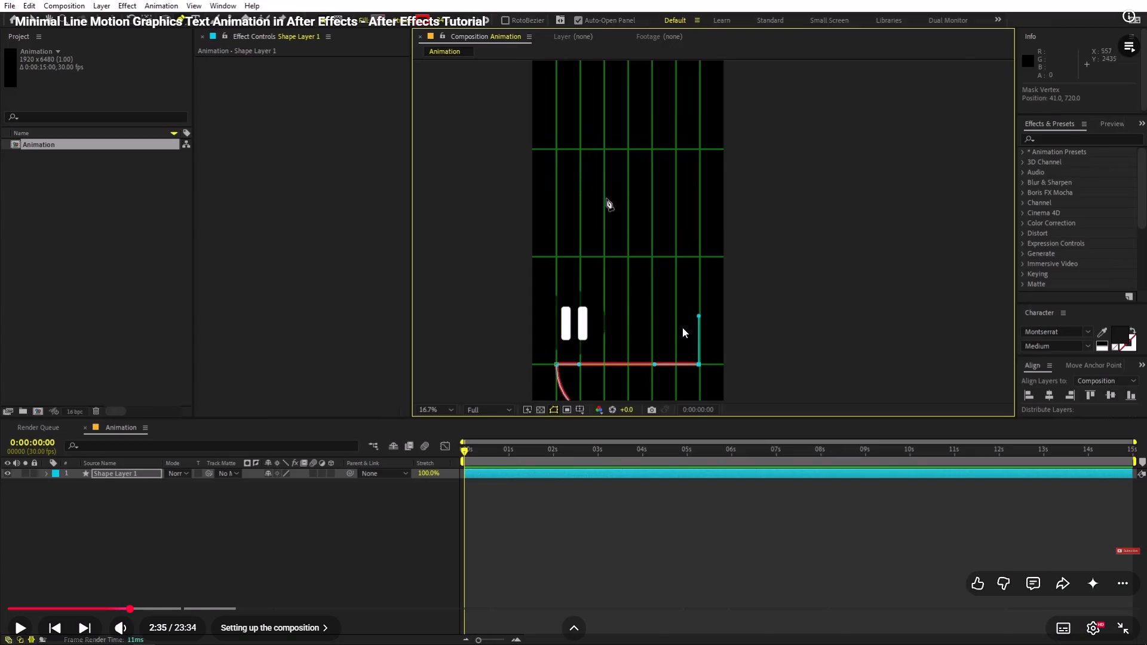
Move only the fourth point's lower handle onto the horizontal gridline, two columns left of the point, keeping the upper handle vertical.
key(alt+Tab)
alt+drag(684, 347, 673, 339)
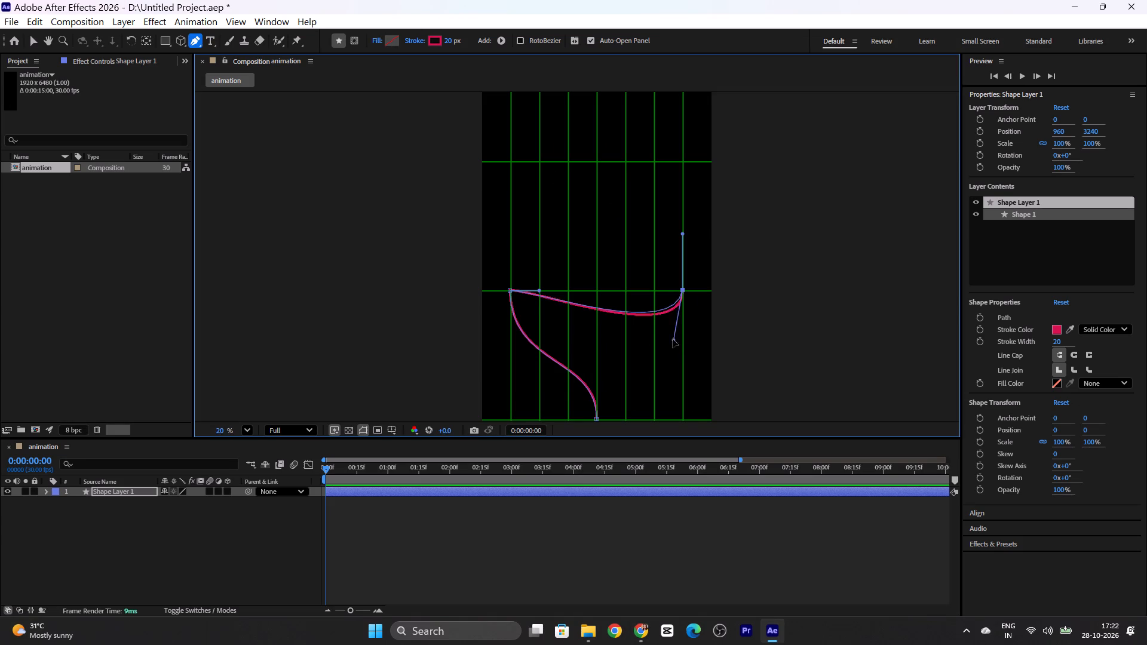
alt+drag(673, 339, 631, 293)
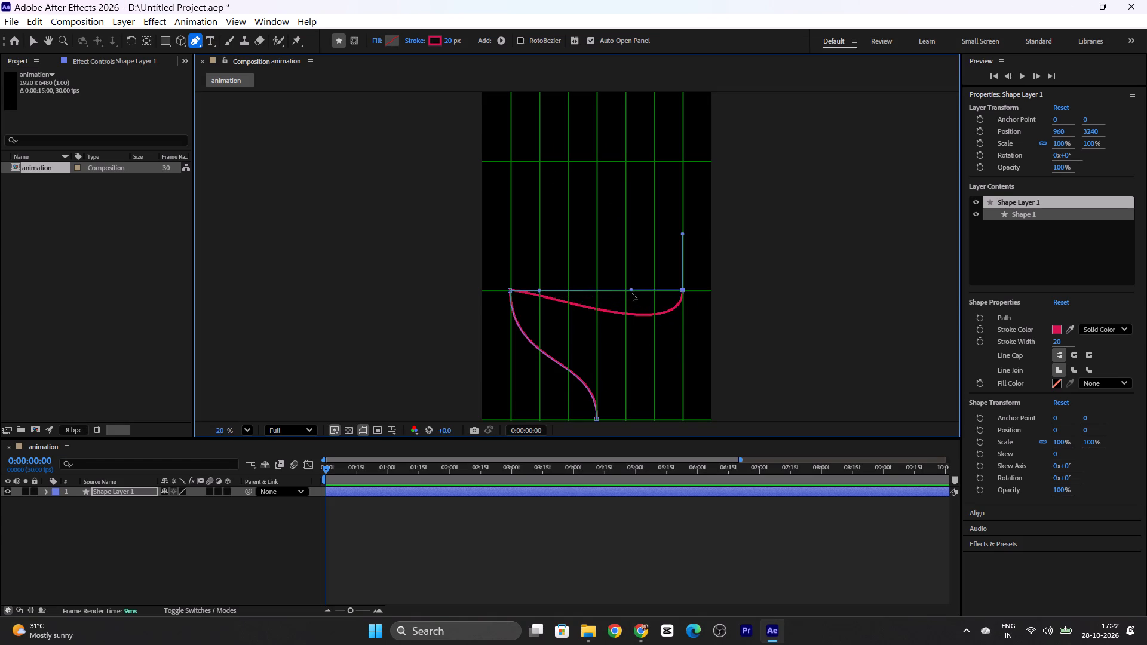
alt+drag(631, 293, 626, 292)
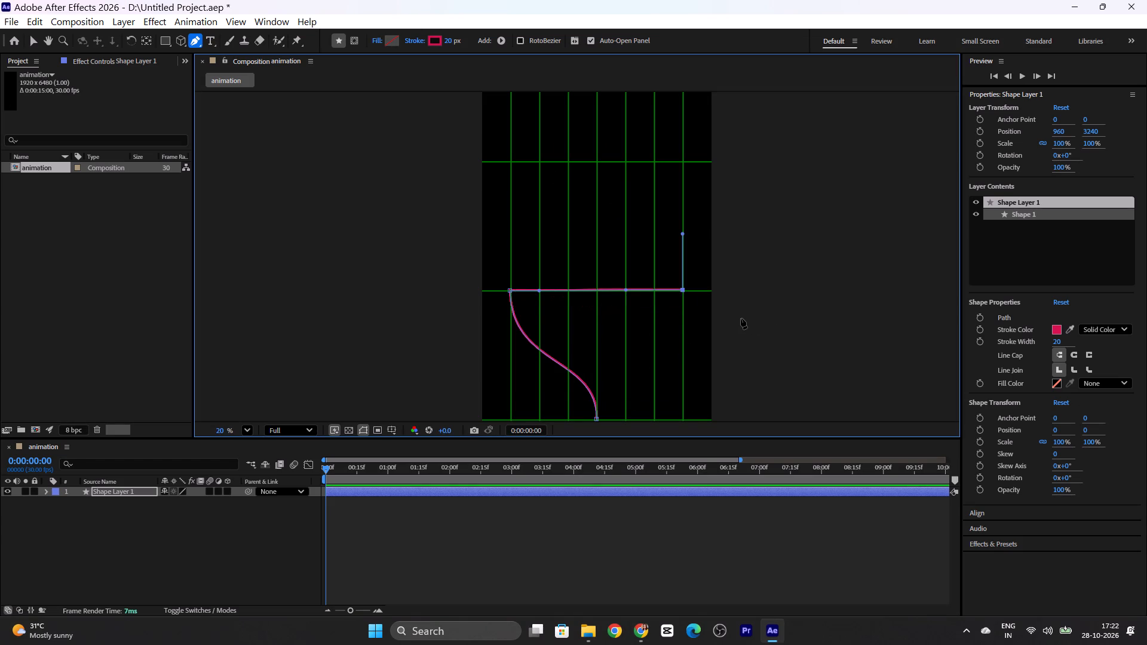
Play the Chrome tutorial to where its fifth path point is placed, pause it, and return to After Effects.
key(alt+Tab)
key(space)
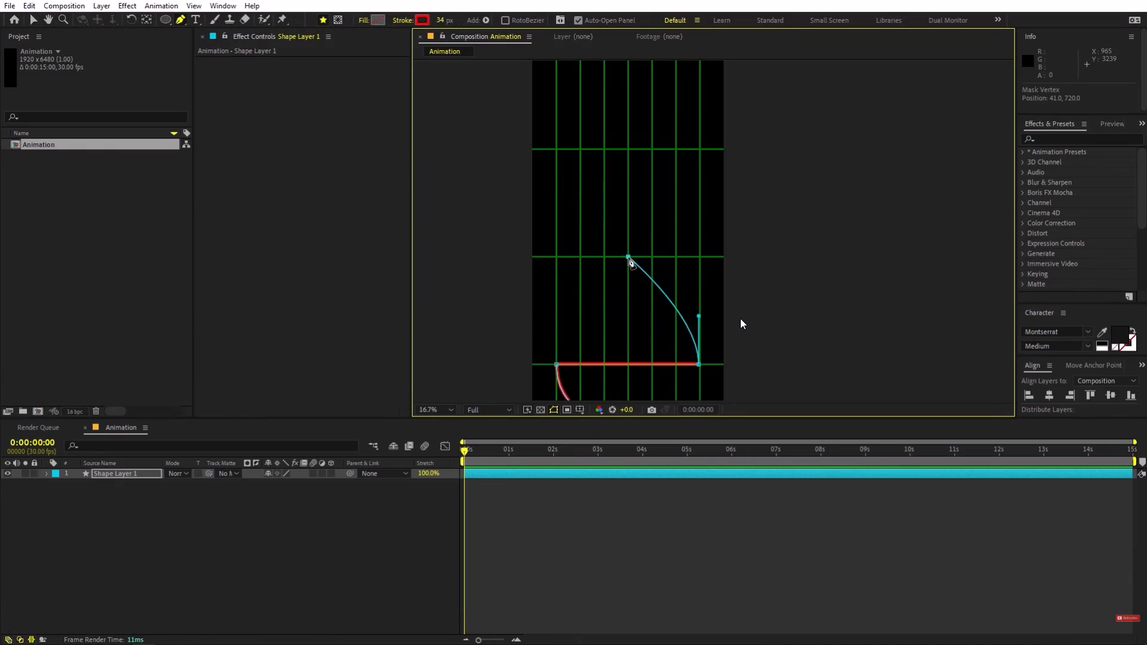
key(space)
key(alt+Tab)
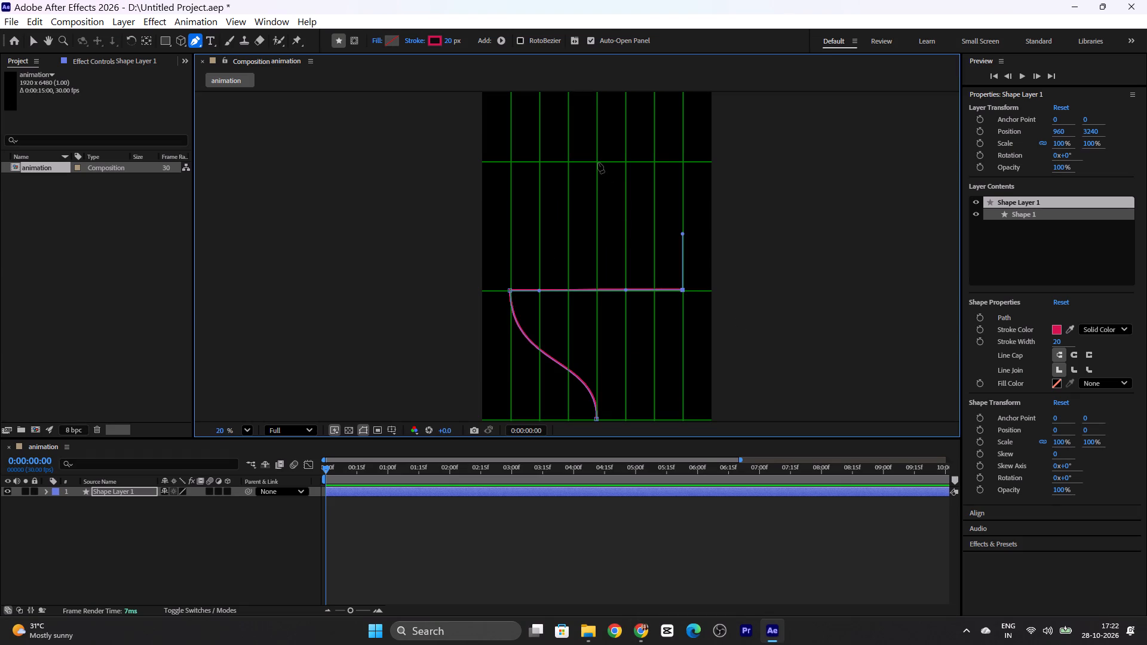
key(alt+Tab)
key(alt+Tab)
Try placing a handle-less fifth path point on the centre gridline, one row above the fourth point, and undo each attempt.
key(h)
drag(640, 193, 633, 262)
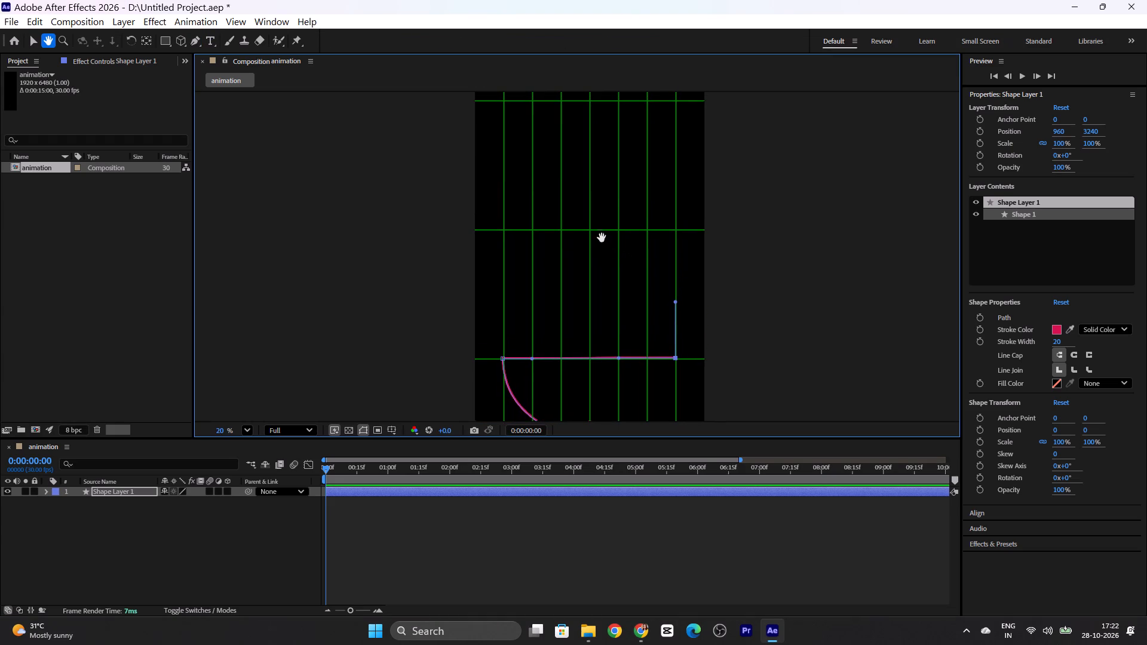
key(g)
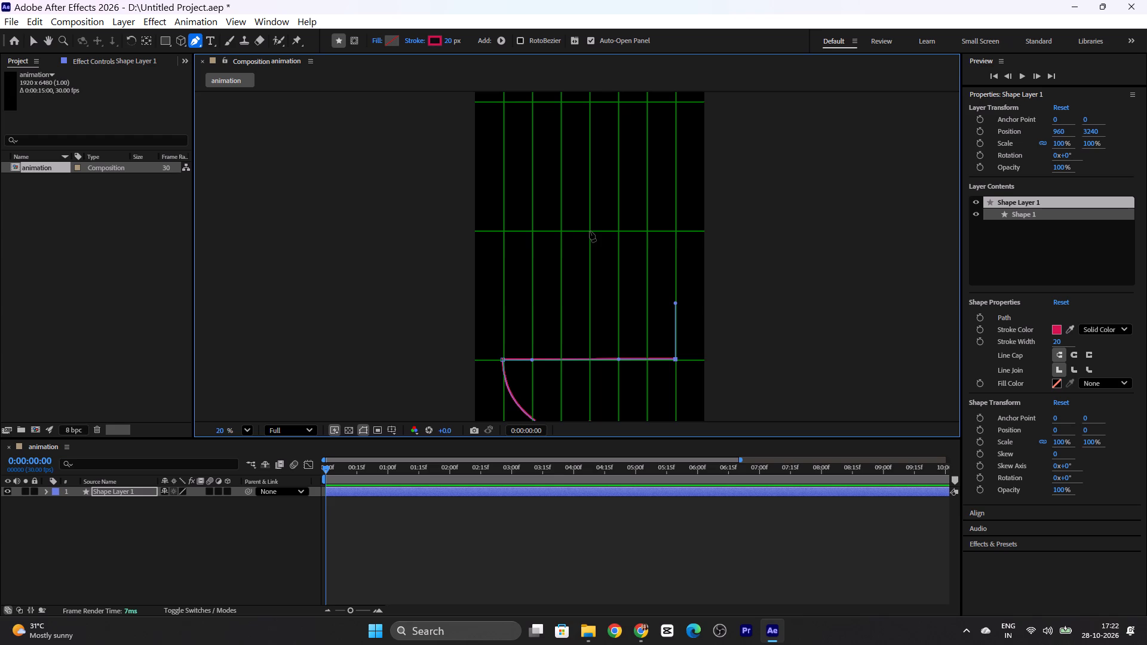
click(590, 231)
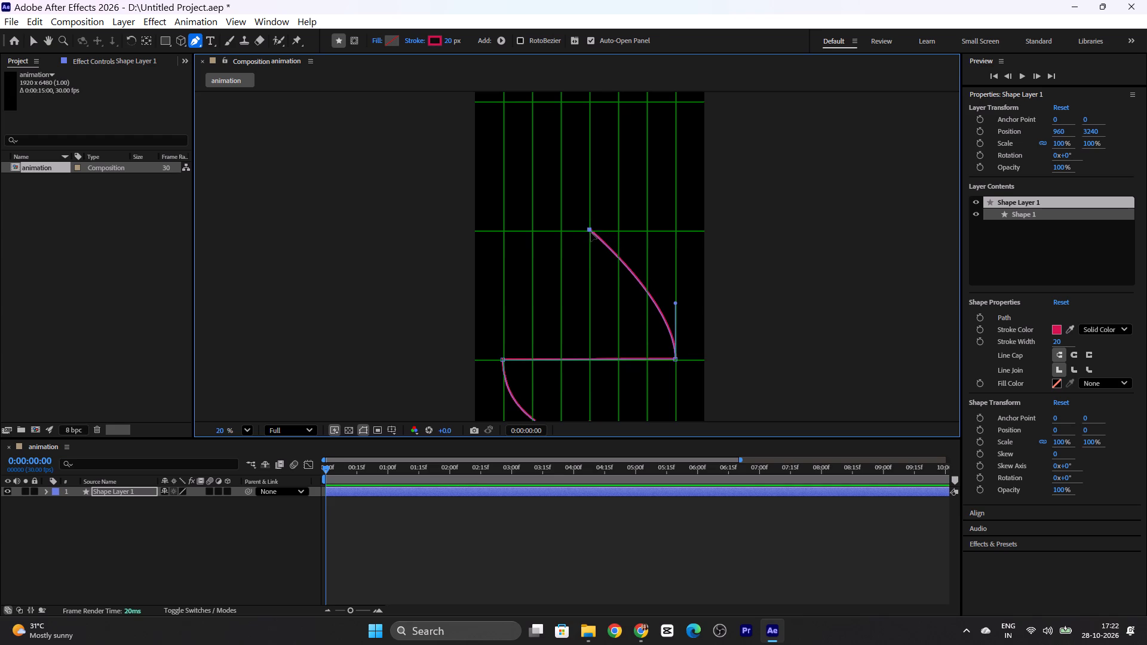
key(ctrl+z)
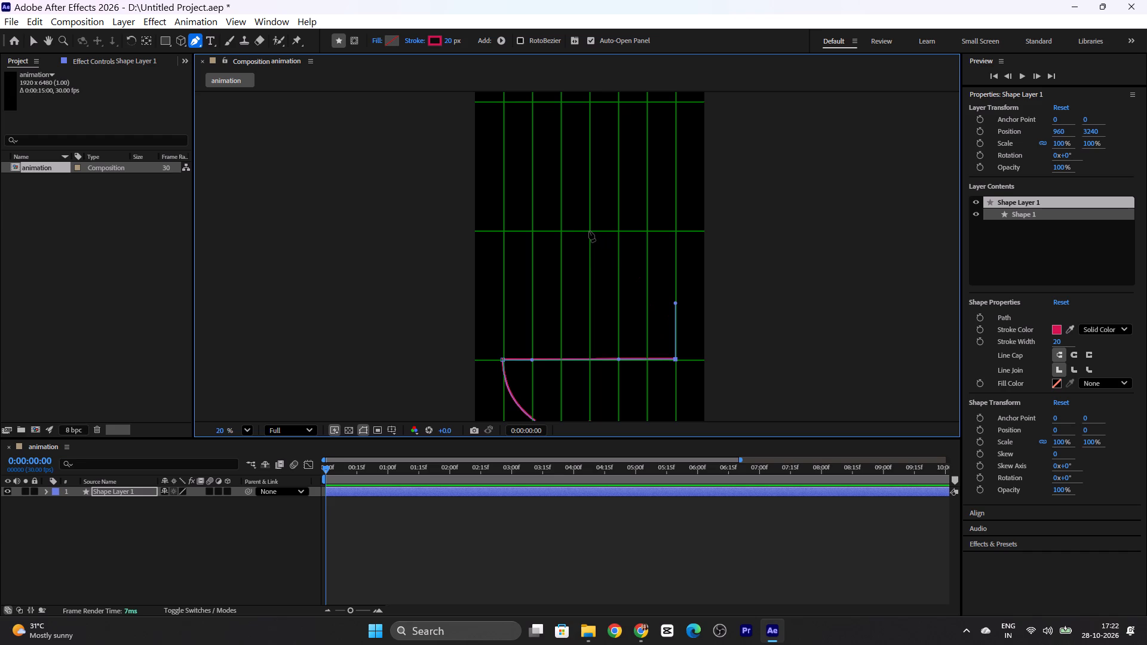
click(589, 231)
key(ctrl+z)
Add the fifth path point on the centre gridline one row above the fourth, with vertical handles extending about two column widths each way.
drag(591, 231, 593, 197)
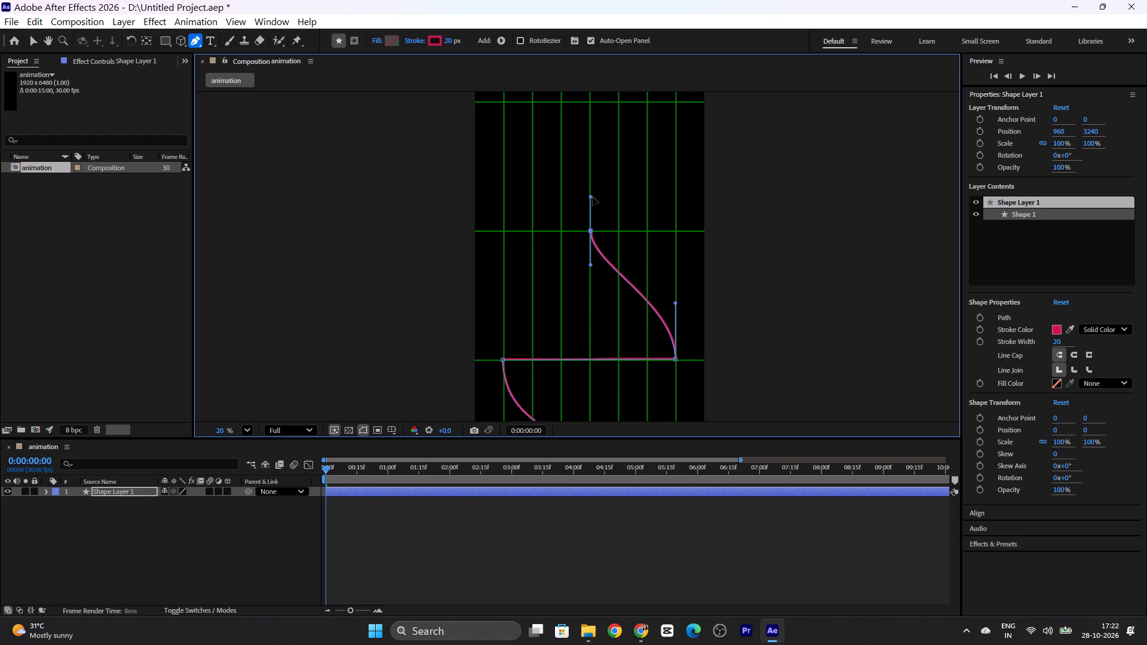
drag(593, 197, 593, 183)
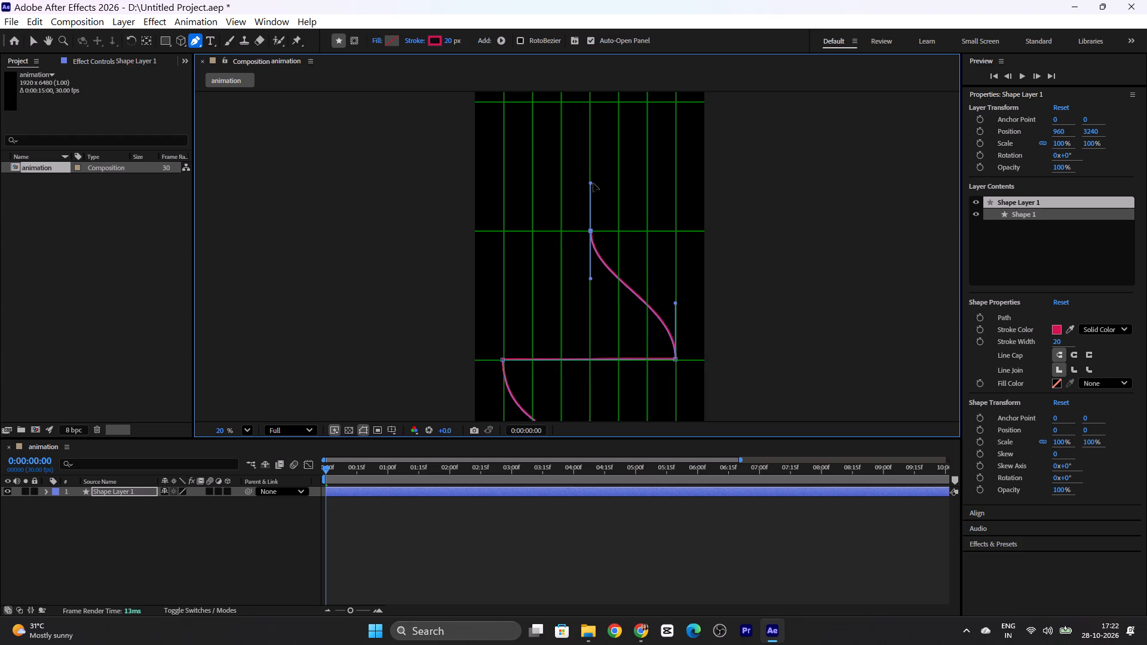
drag(593, 183, 594, 175)
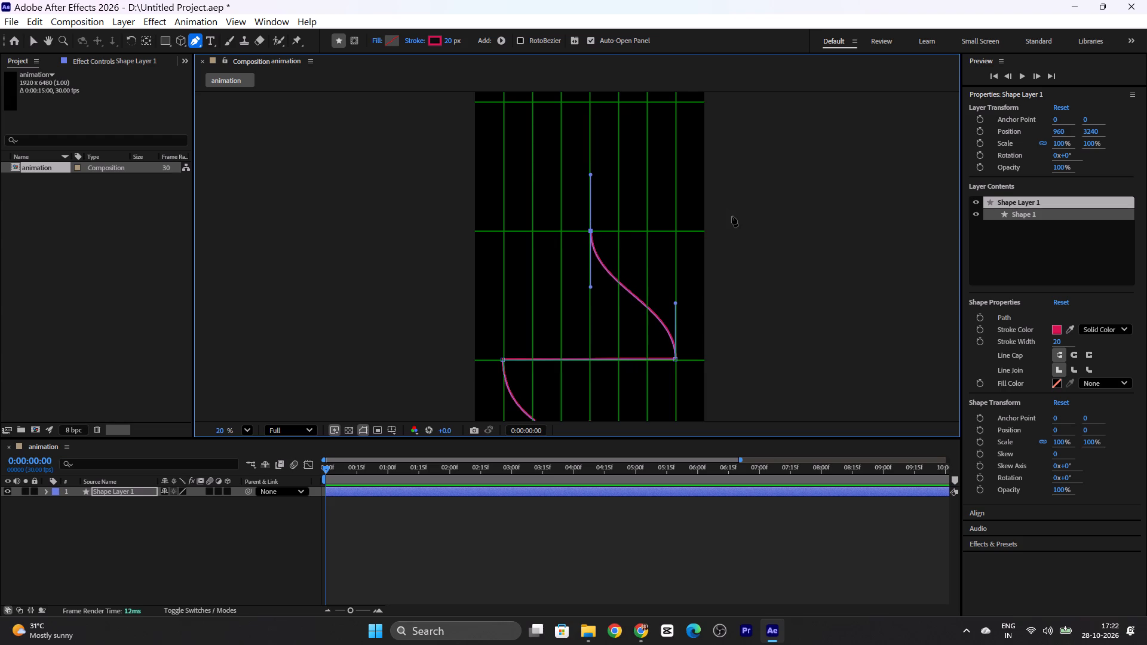
Save the project.
key(ctrl+s)
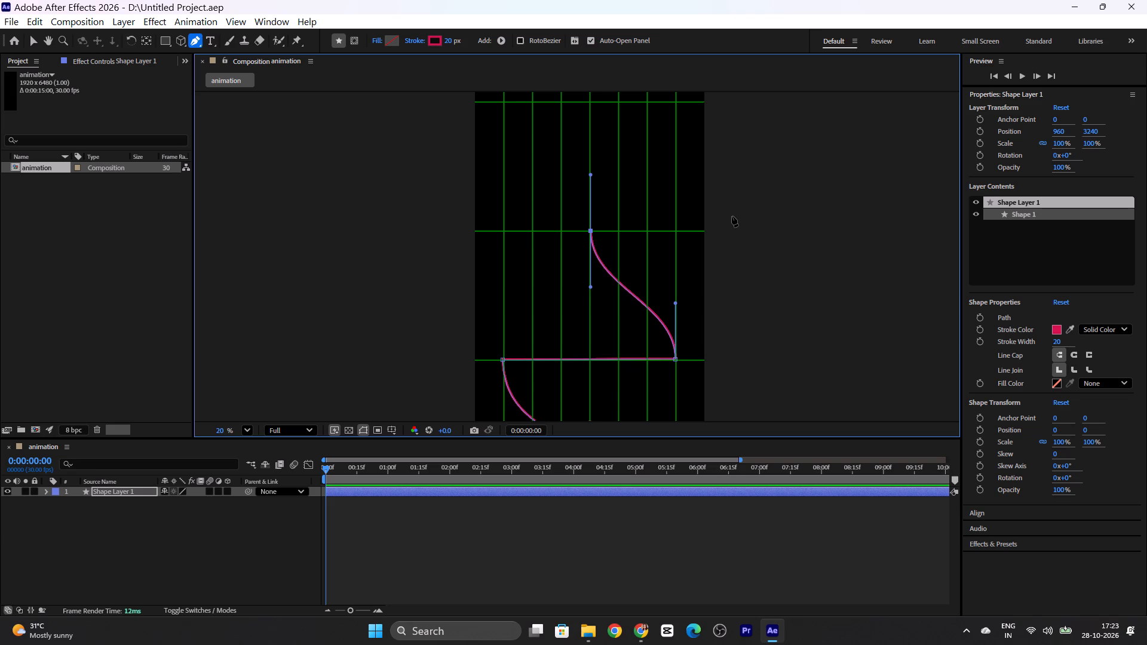
key(ctrl+s)
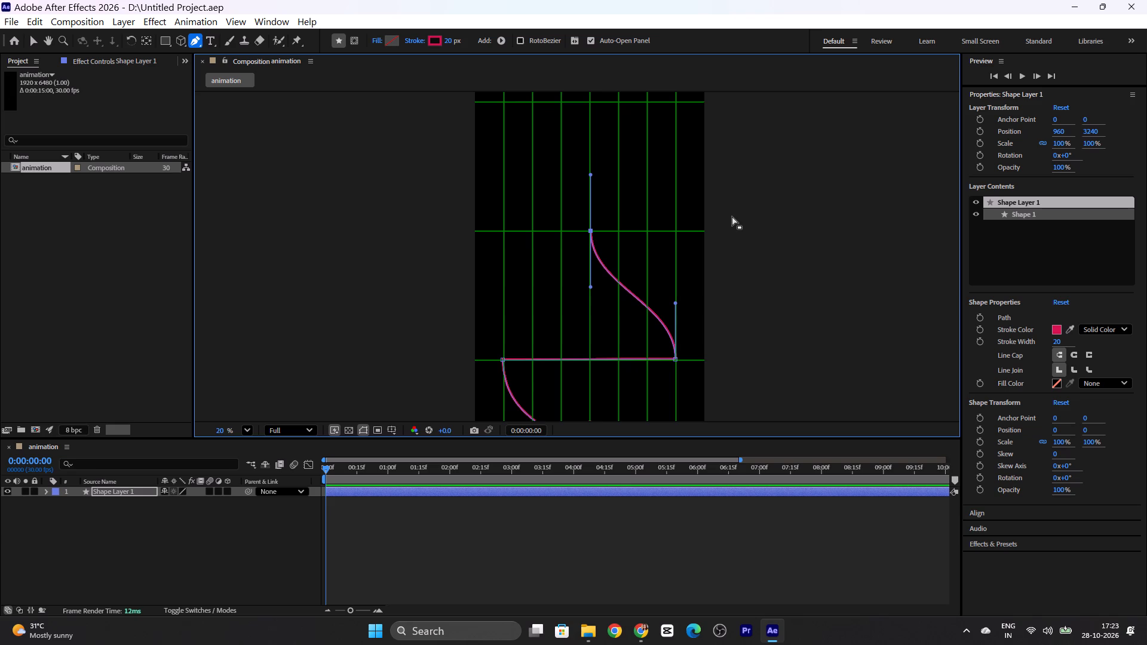
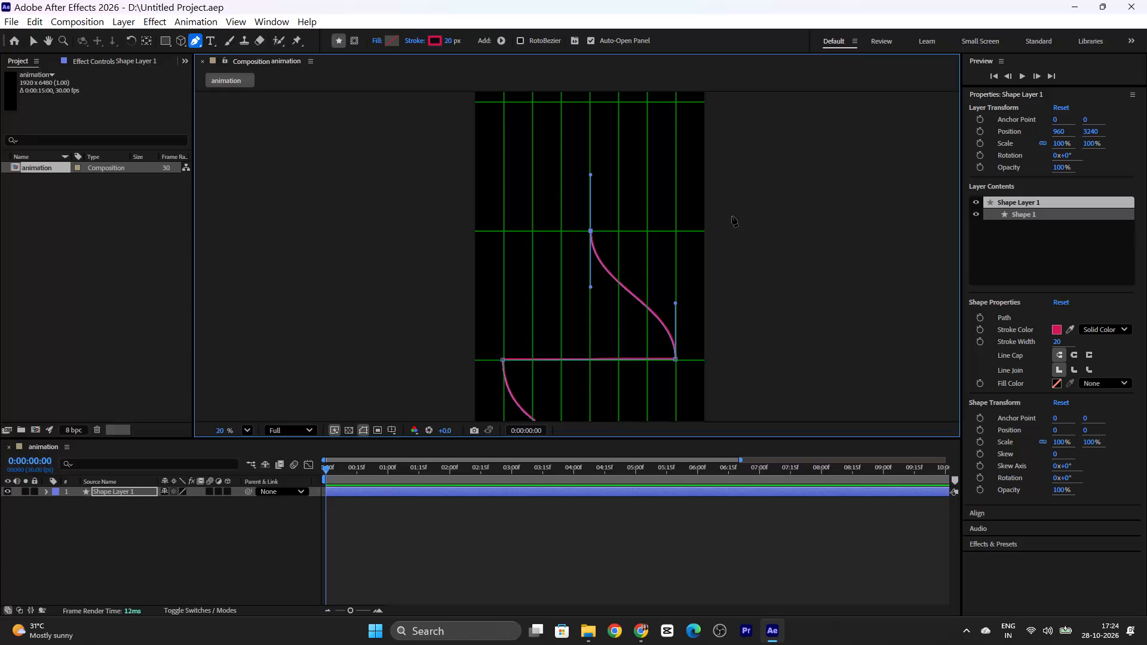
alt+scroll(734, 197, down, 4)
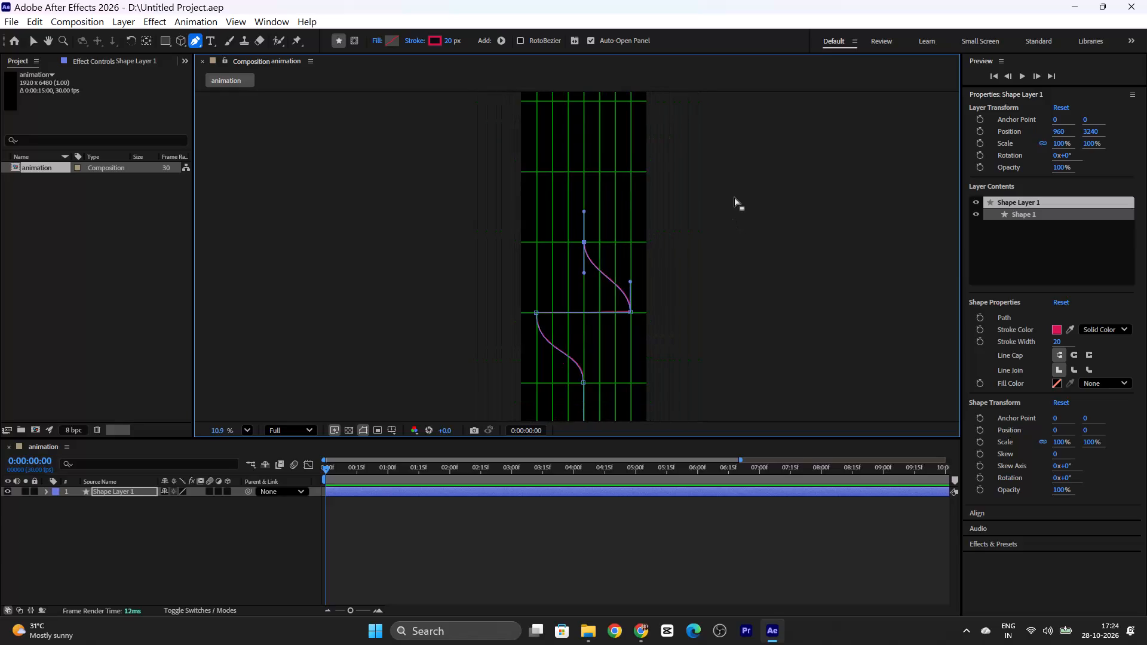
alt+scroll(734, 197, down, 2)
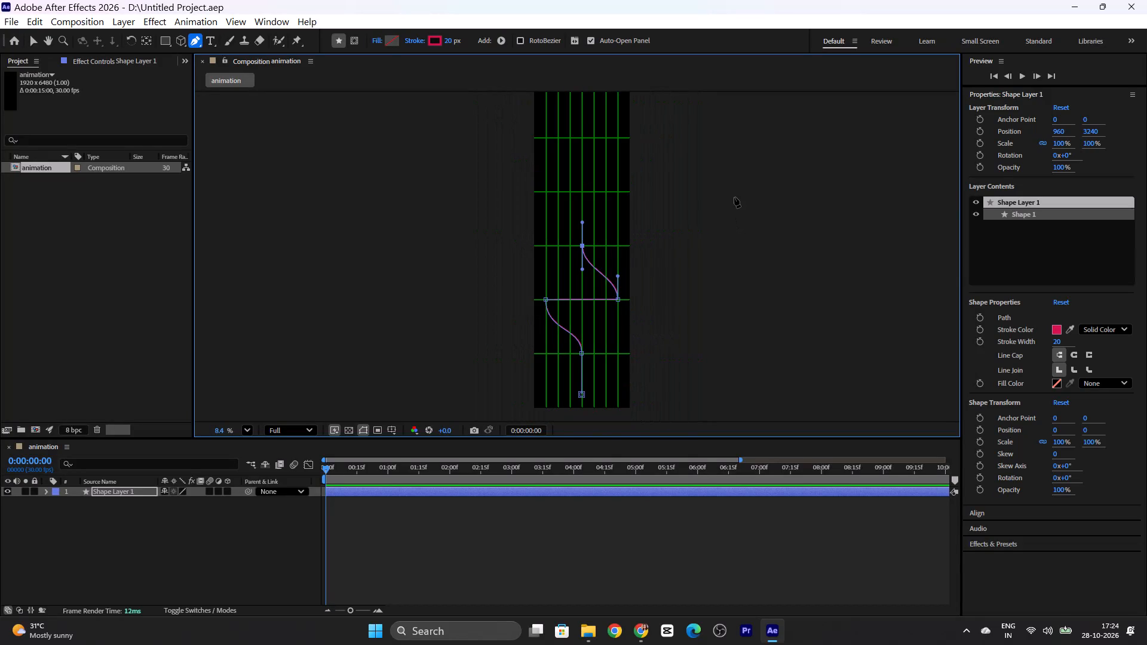
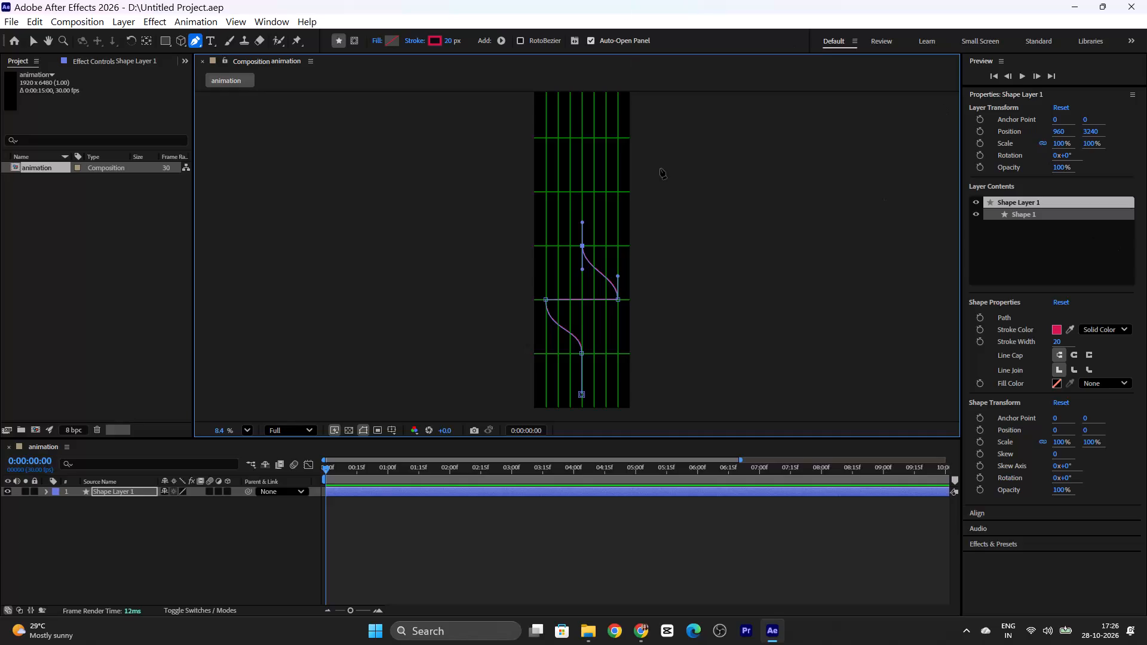
Switch to the line-animation tutorial in Chrome and take the video out of full-screen view.
click(655, 628)
click(642, 629)
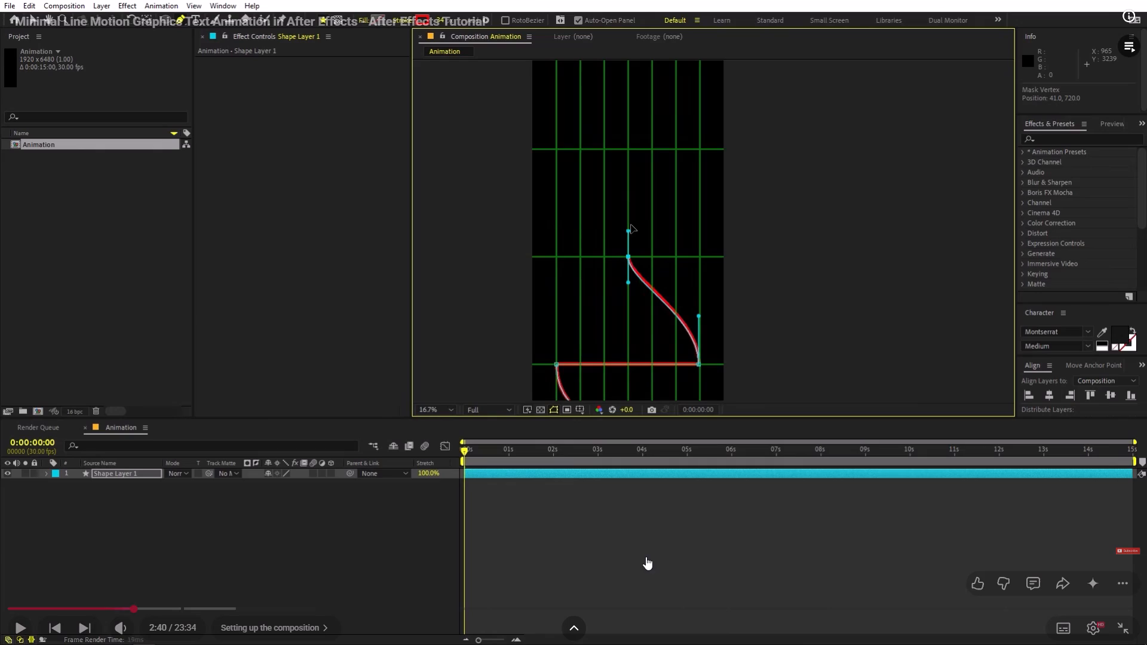
key(alt+Tab)
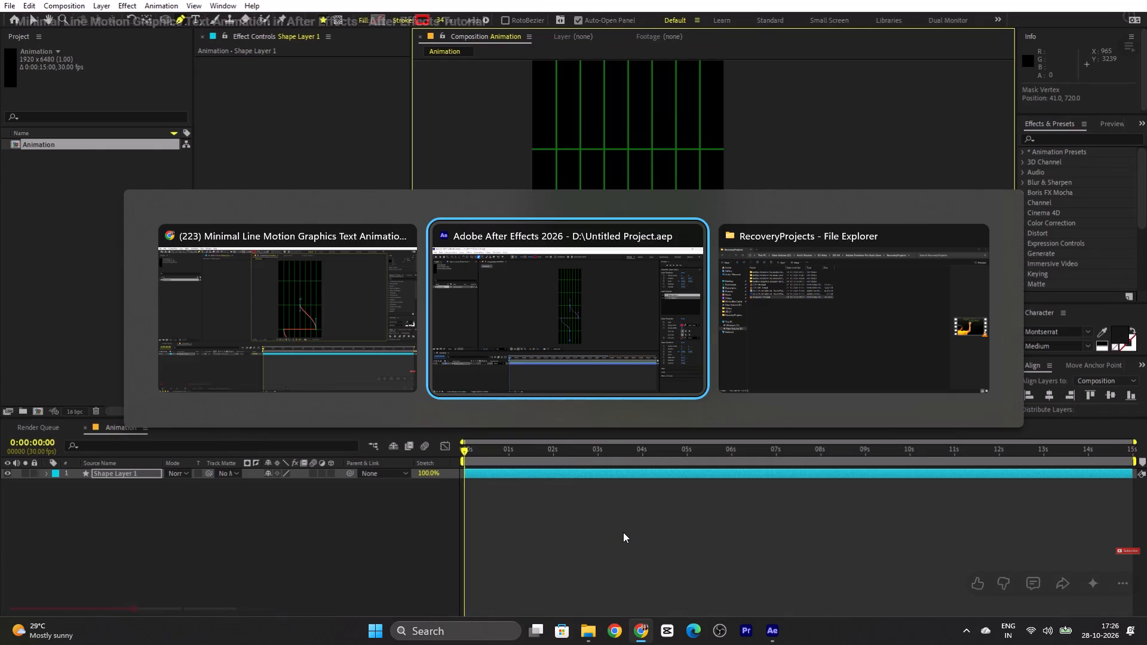
key(alt+Tab)
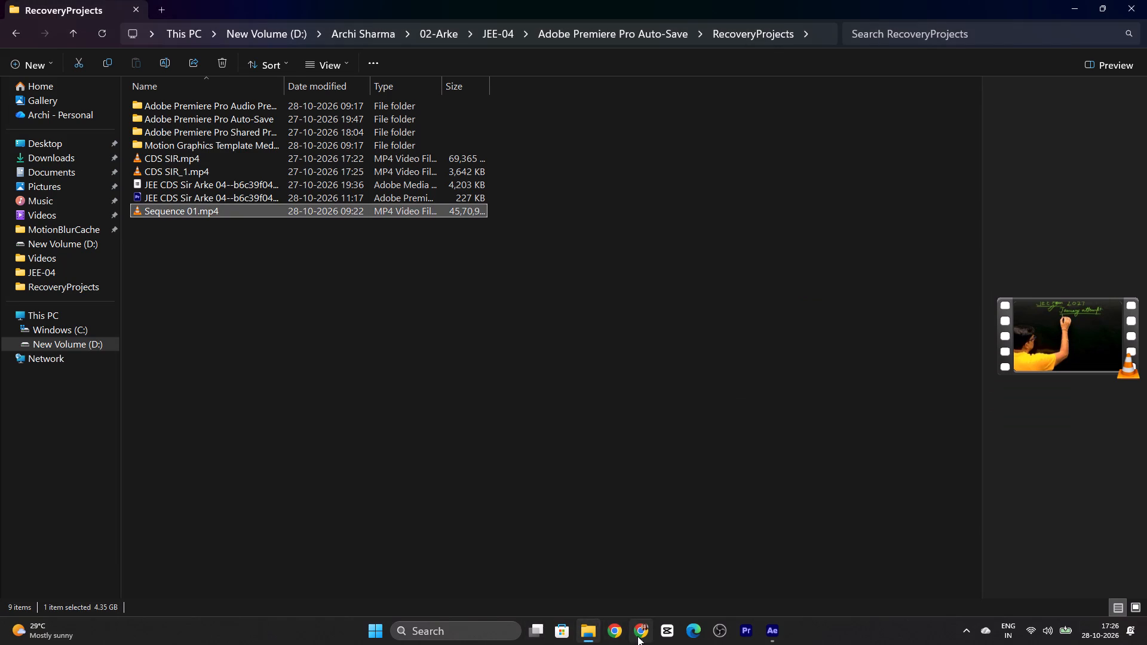
click(637, 636)
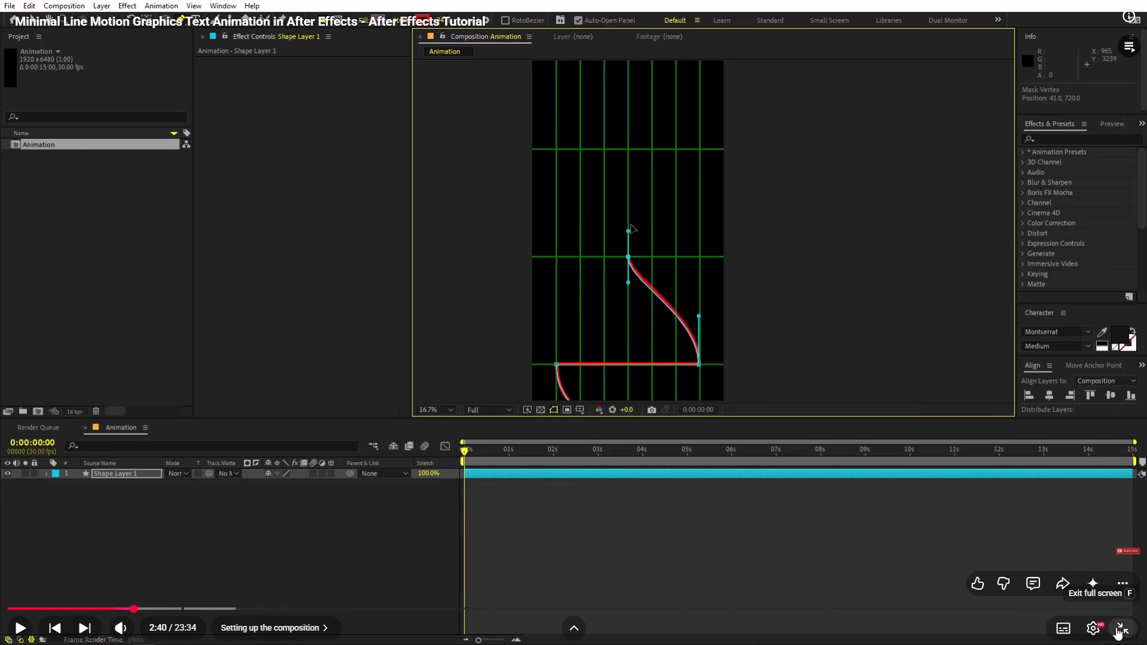
click(1116, 627)
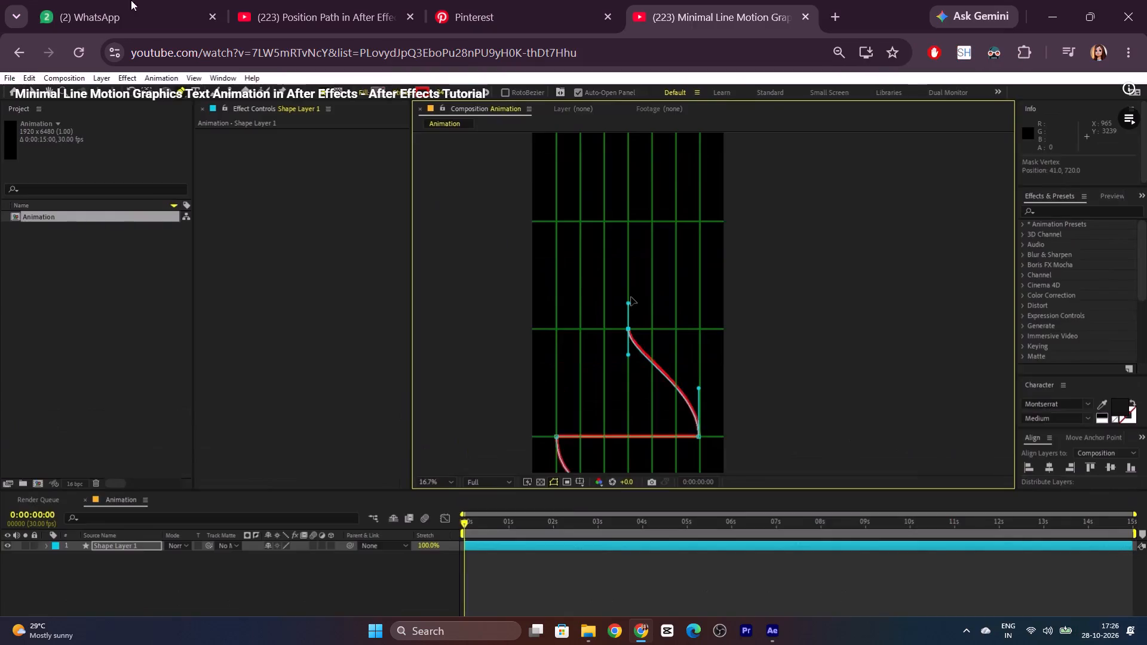